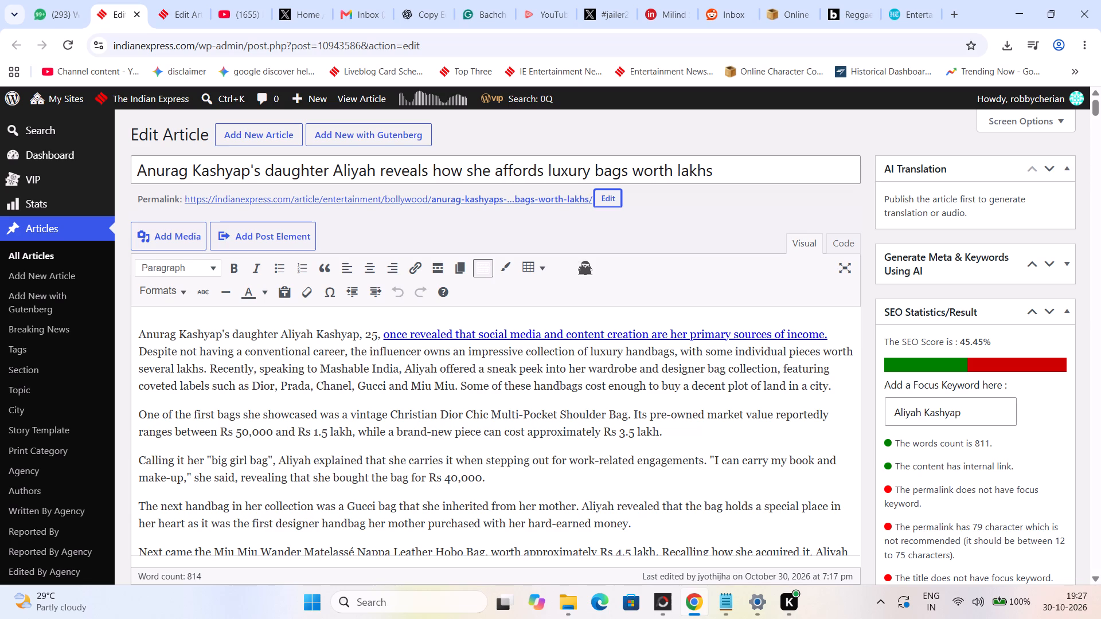
Cut "Mashable India," from the opening paragraph and delete "speaking to" so the sentence starts "Recently, Aliyah offered".
{"action": "left_click_drag", "start_coordinate": [405, 369], "coordinate": [322, 370]}
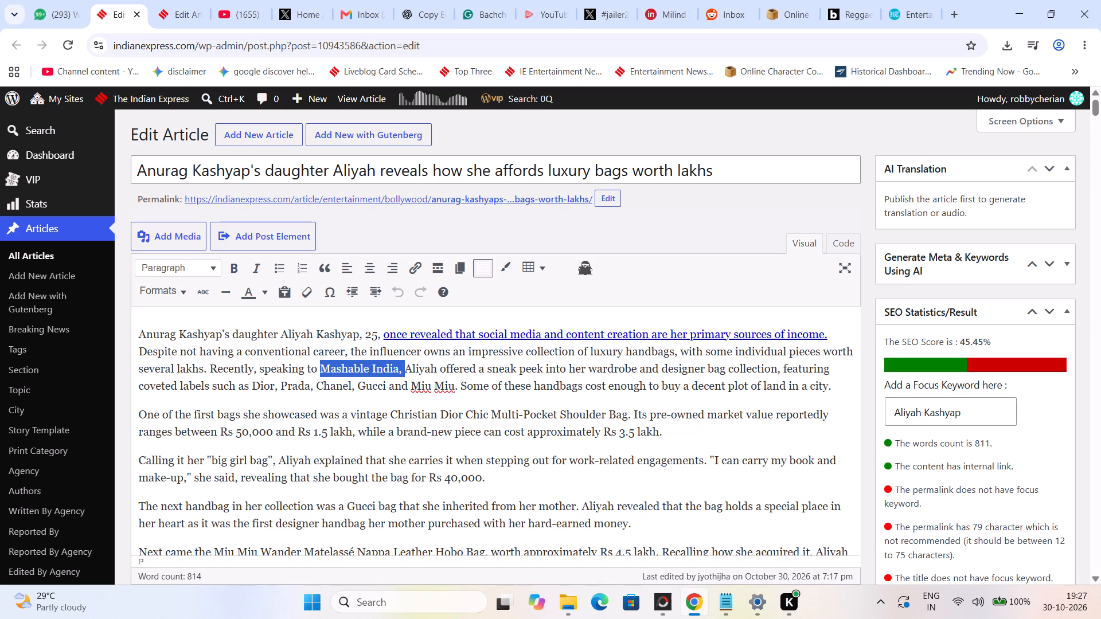
{"action": "key", "text": "ctrl+x"}
{"action": "key", "text": "BackSpace"}
{"action": "key", "text": "BackSpace"}
{"action": "key", "text": "BackSpace"}
{"action": "key", "text": "BackSpace"}
{"action": "key", "text": "BackSpace"}
{"action": "key", "text": "BackSpace"}
{"action": "key", "text": "BackSpace"}
{"action": "key", "text": "BackSpace"}
{"action": "key", "text": "BackSpace"}
{"action": "key", "text": "BackSpace"}
{"action": "key", "text": "BackSpace"}
{"action": "key", "text": "BackSpace"}
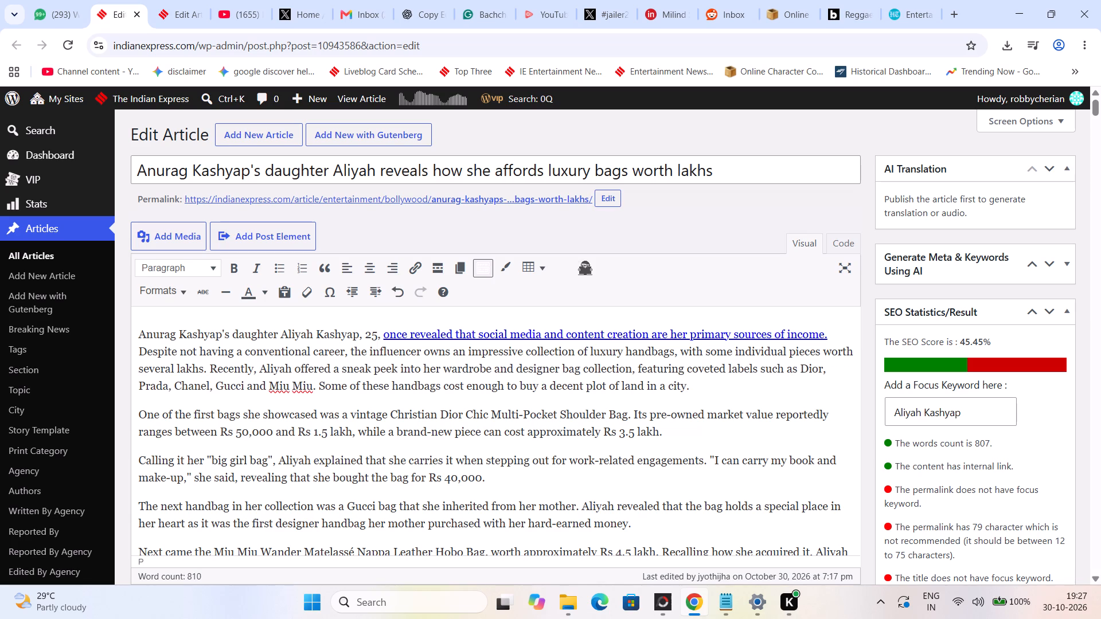
In the "big girl bag" paragraph, replace "explained" with "told Mashable India", reusing the cut publication name.
{"action": "key", "text": "Right"}
{"action": "key", "text": "Right"}
{"action": "key", "text": "Right"}
{"action": "key", "text": "Right"}
{"action": "key", "text": "Right"}
{"action": "key", "text": "Right"}
{"action": "key", "text": "Right"}
{"action": "key", "text": "Right"}
{"action": "key", "text": "Right"}
{"action": "key", "text": "Right"}
{"action": "key", "text": "Right"}
{"action": "key", "text": "Right"}
{"action": "key", "text": "Right"}
{"action": "key", "text": "Right"}
{"action": "key", "text": "Right"}
{"action": "key", "text": "Right"}
{"action": "key", "text": "Right"}
{"action": "key", "text": "Right"}
{"action": "key", "text": "Right"}
{"action": "key", "text": "Right"}
{"action": "key", "text": "Down"}
{"action": "key", "text": "Down"}
{"action": "key", "text": "Right"}
{"action": "key", "text": "Right"}
{"action": "key", "text": "Right"}
{"action": "key", "text": "Right"}
{"action": "key", "text": "Right"}
{"action": "key", "text": "Right"}
{"action": "key", "text": "Right"}
{"action": "key", "text": "Right"}
{"action": "key", "text": "Right"}
{"action": "key", "text": "Right"}
{"action": "key", "text": "Right"}
{"action": "key", "text": "Right"}
{"action": "key", "text": "Right"}
{"action": "key", "text": "Right"}
{"action": "key", "text": "Right"}
{"action": "key", "text": "Right"}
{"action": "key", "text": "Right"}
{"action": "key", "text": "Right"}
{"action": "key", "text": "Right"}
{"action": "key", "text": "Right"}
{"action": "key", "text": "Left"}
{"action": "key", "text": "Left"}
{"action": "key", "text": "BackSpace"}
{"action": "key", "text": "BackSpace"}
{"action": "key", "text": "BackSpace"}
{"action": "key", "text": "BackSpace"}
{"action": "key", "text": "BackSpace"}
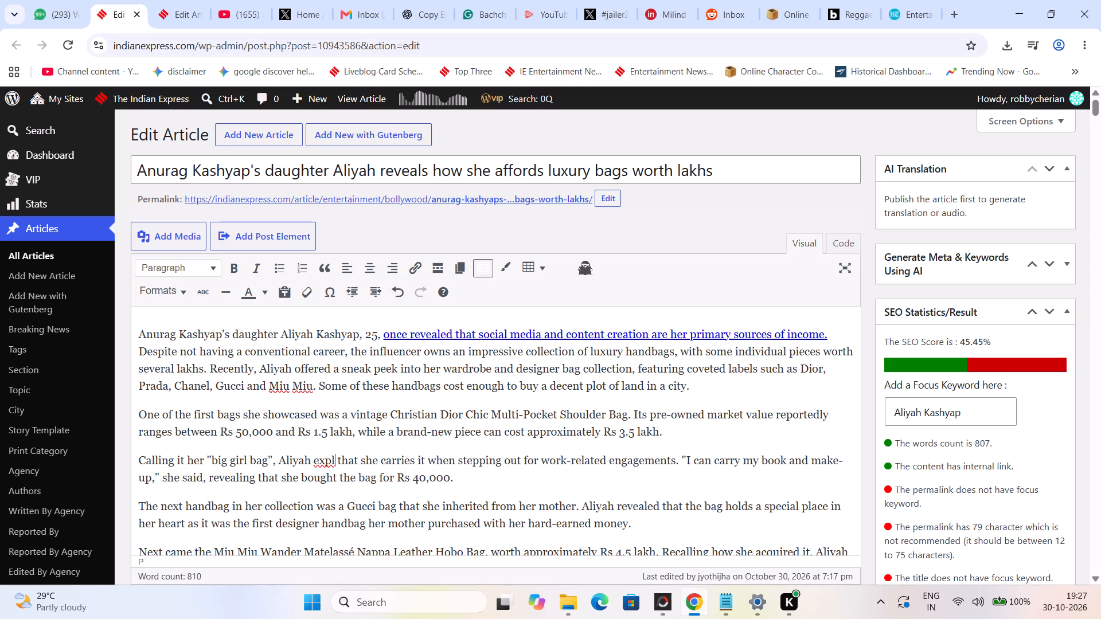
{"action": "key", "text": "BackSpace"}
{"action": "key", "text": "BackSpace"}
{"action": "key", "text": "BackSpace"}
{"action": "key", "text": "BackSpace"}
{"action": "type", "text": "told"}
{"action": "key", "text": "space"}
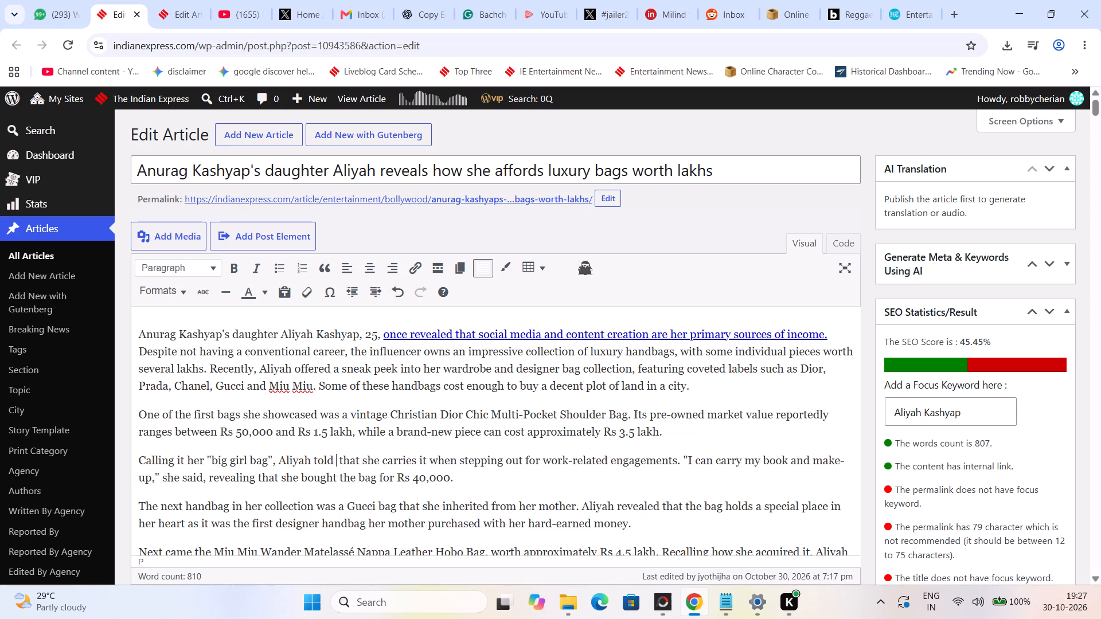
{"action": "key", "text": "ctrl+v"}
{"action": "key", "text": "BackSpace"}
{"action": "key", "text": "BackSpace"}
{"action": "key", "text": "space"}
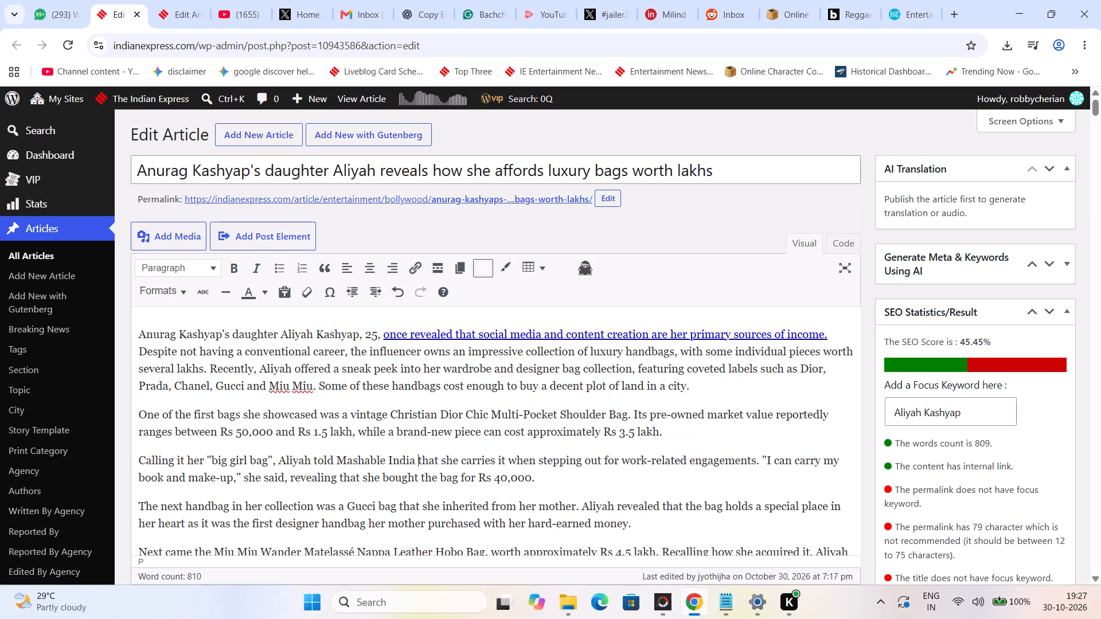
Proofread the "big girl bag" paragraph and the Gucci handbag paragraph that follows it.
{"action": "key", "text": "Right"}
{"action": "key", "text": "Right"}
{"action": "key", "text": "Right"}
{"action": "key", "text": "Right"}
{"action": "key", "text": "Right"}
{"action": "key", "text": "Right"}
{"action": "key", "text": "Right"}
{"action": "key", "text": "Right"}
{"action": "key", "text": "Right"}
{"action": "key", "text": "Right"}
{"action": "key", "text": "Right"}
{"action": "key", "text": "Right"}
{"action": "key", "text": "Right"}
{"action": "key", "text": "Right"}
{"action": "key", "text": "Right"}
{"action": "key", "text": "Right"}
{"action": "key", "text": "Right"}
{"action": "key", "text": "Right"}
{"action": "key", "text": "Right"}
{"action": "key", "text": "Right"}
{"action": "key", "text": "Down"}
{"action": "key", "text": "Down"}
{"action": "key", "text": "Down"}
{"action": "key", "text": "Down"}
{"action": "key", "text": "Down"}
{"action": "key", "text": "Up"}
{"action": "key", "text": "Up"}
{"action": "key", "text": "Up"}
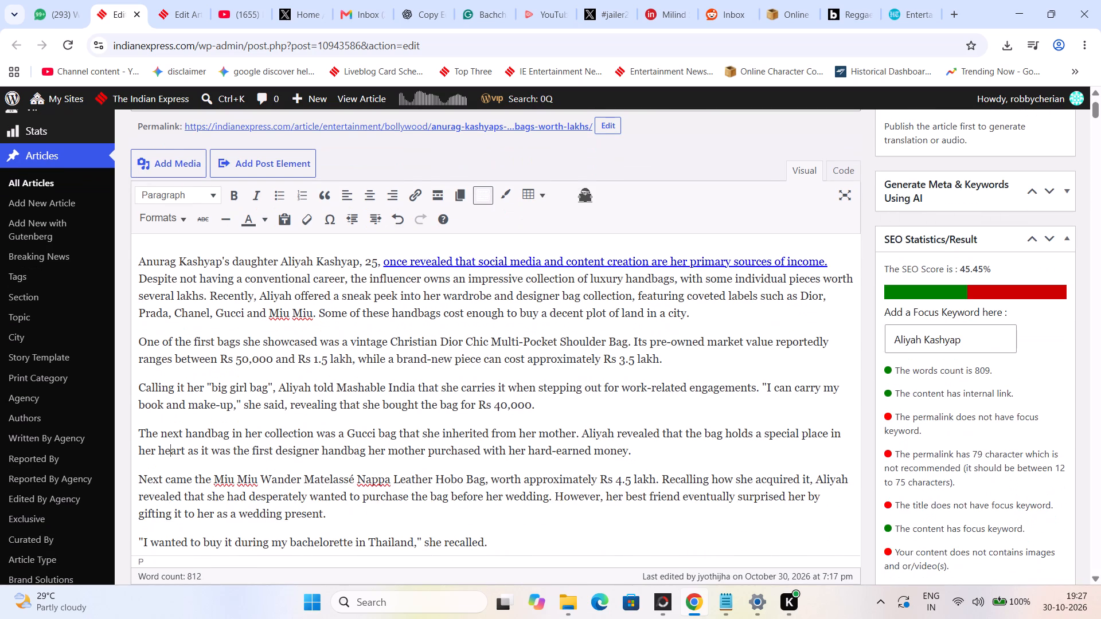
Proofread the Miu Miu Wander Hobo Bag paragraph, including the sentence about her best friend's wedding present.
{"action": "key", "text": "Right"}
{"action": "key", "text": "Right"}
{"action": "key", "text": "Right"}
{"action": "key", "text": "Right"}
{"action": "key", "text": "Right"}
{"action": "key", "text": "Right"}
{"action": "key", "text": "Right"}
{"action": "key", "text": "Right"}
{"action": "key", "text": "Right"}
{"action": "key", "text": "Right"}
{"action": "key", "text": "Right"}
{"action": "key", "text": "Right"}
{"action": "key", "text": "Right"}
{"action": "key", "text": "Right"}
{"action": "key", "text": "Right"}
{"action": "key", "text": "Right"}
{"action": "key", "text": "Right"}
{"action": "key", "text": "Right"}
{"action": "key", "text": "Right"}
{"action": "key", "text": "Right"}
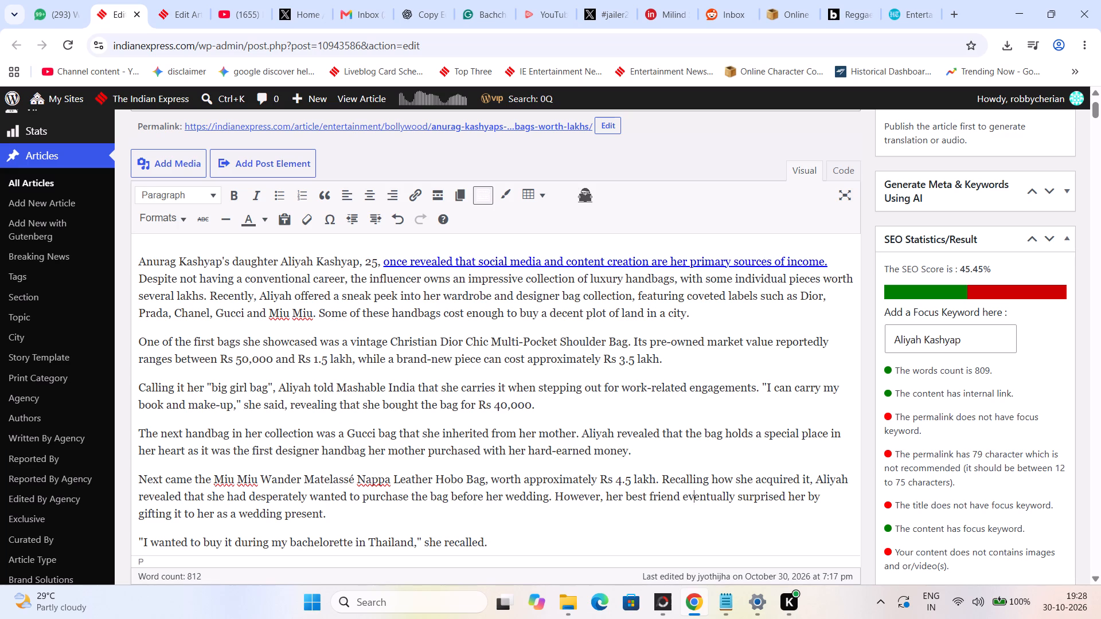
In the Miu Miu bag paragraph, insert "Kashyap" after "Aliyah" so it reads "Aliyah Kashyap revealed".
{"action": "key", "text": "Up"}
{"action": "key", "text": "Right"}
{"action": "key", "text": "Right"}
{"action": "key", "text": "Right"}
{"action": "key", "text": "Right"}
{"action": "key", "text": "Right"}
{"action": "key", "text": "Right"}
{"action": "key", "text": "Right"}
{"action": "key", "text": "Right"}
{"action": "key", "text": "Right"}
{"action": "key", "text": "Right"}
{"action": "key", "text": "Right"}
{"action": "key", "text": "Right"}
{"action": "key", "text": "Right"}
{"action": "key", "text": "Right"}
{"action": "key", "text": "Right"}
{"action": "key", "text": "Right"}
{"action": "key", "text": "Right"}
{"action": "key", "text": "Right"}
{"action": "key", "text": "Right"}
{"action": "key", "text": "Right"}
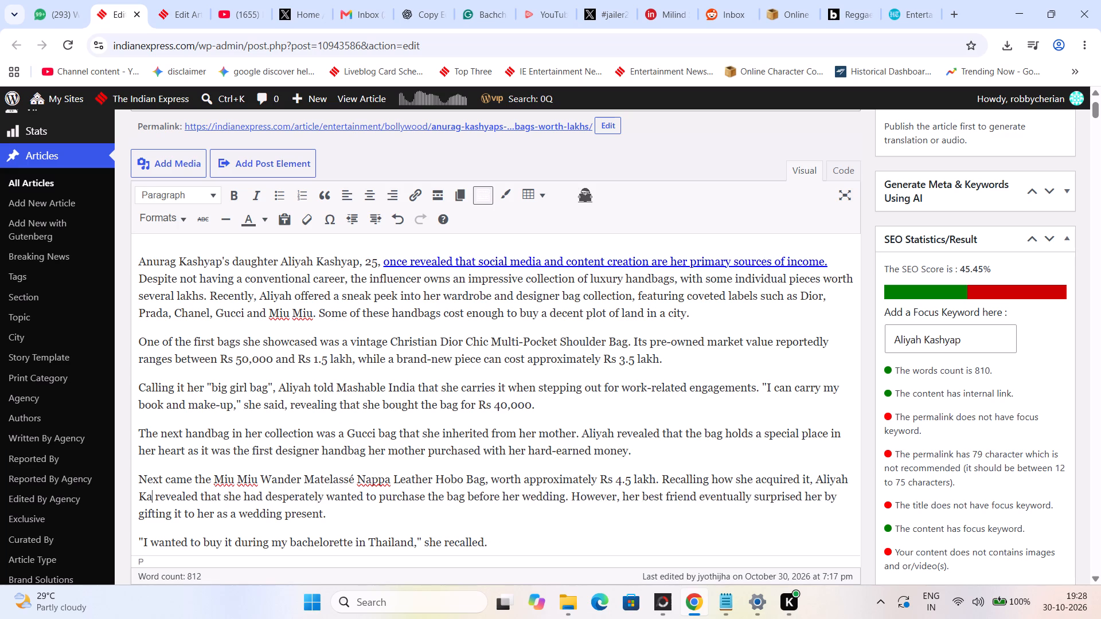
{"action": "key", "text": "Down"}
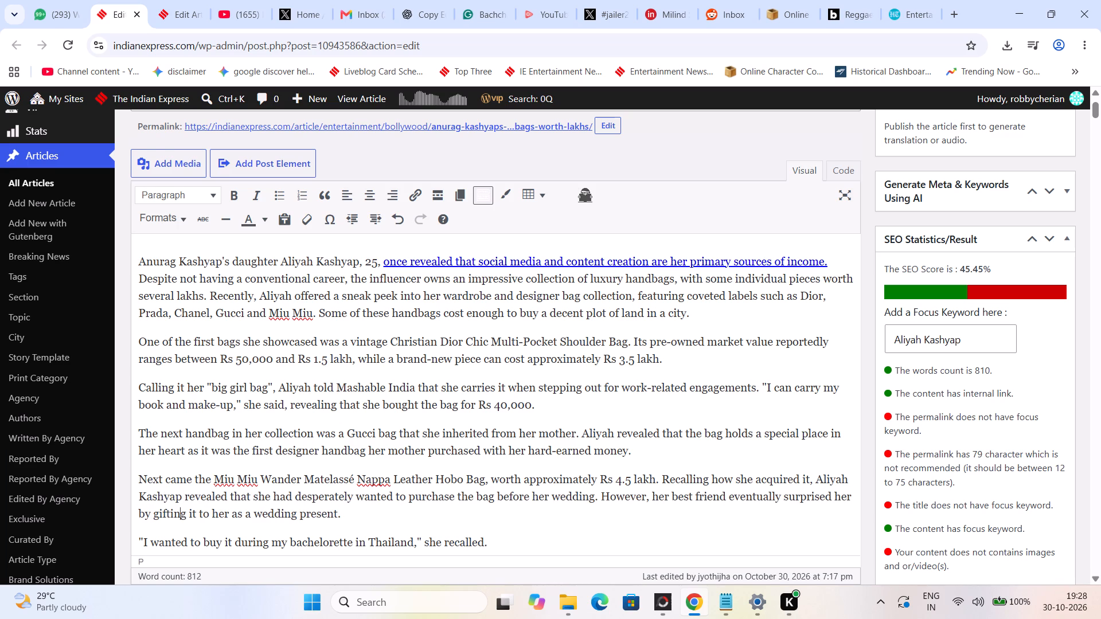
Proofread the Thailand bachelorette quote and the paragraphs about the wine-stained Prada handbag.
{"action": "key", "text": "Down"}
{"action": "key", "text": "Down"}
{"action": "key", "text": "Down"}
{"action": "key", "text": "Down"}
{"action": "key", "text": "Down"}
{"action": "key", "text": "Down"}
{"action": "key", "text": "Down"}
{"action": "key", "text": "Down"}
{"action": "key", "text": "Up"}
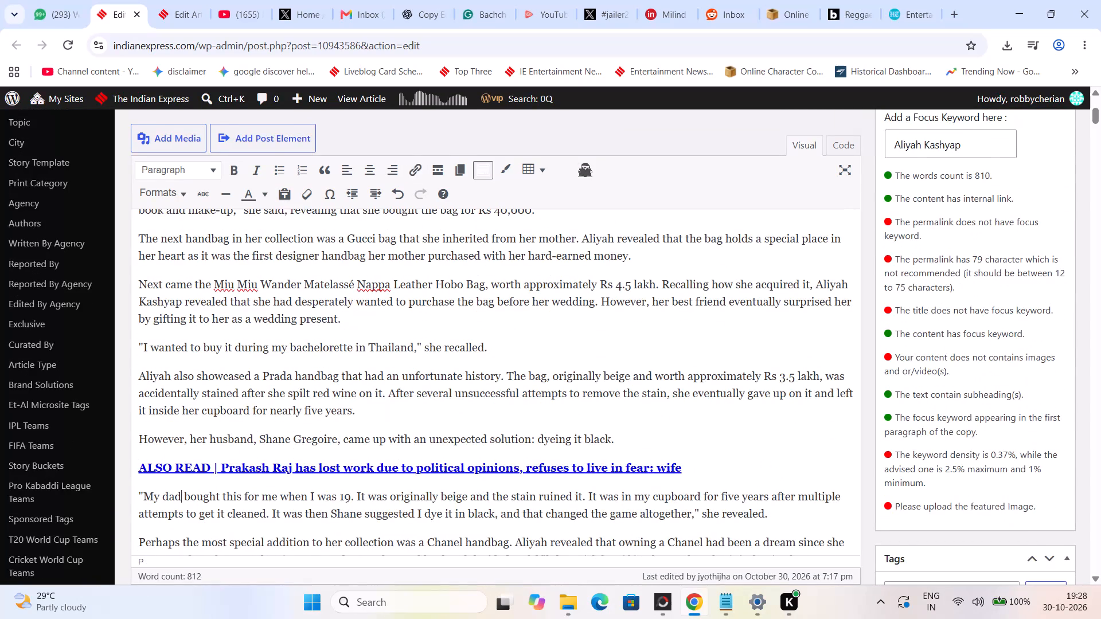
{"action": "key", "text": "Up"}
{"action": "key", "text": "Up"}
{"action": "key", "text": "Up"}
{"action": "key", "text": "Up"}
{"action": "key", "text": "Up"}
{"action": "key", "text": "Right"}
{"action": "key", "text": "Right"}
{"action": "key", "text": "Right"}
{"action": "key", "text": "Right"}
{"action": "key", "text": "Right"}
{"action": "key", "text": "Right"}
{"action": "key", "text": "Right"}
{"action": "key", "text": "Right"}
{"action": "key", "text": "Right"}
{"action": "key", "text": "Right"}
{"action": "key", "text": "Right"}
{"action": "key", "text": "Right"}
{"action": "key", "text": "Right"}
{"action": "key", "text": "Right"}
{"action": "key", "text": "Right"}
{"action": "key", "text": "Right"}
{"action": "key", "text": "Right"}
{"action": "key", "text": "Right"}
{"action": "key", "text": "Right"}
{"action": "key", "text": "Right"}
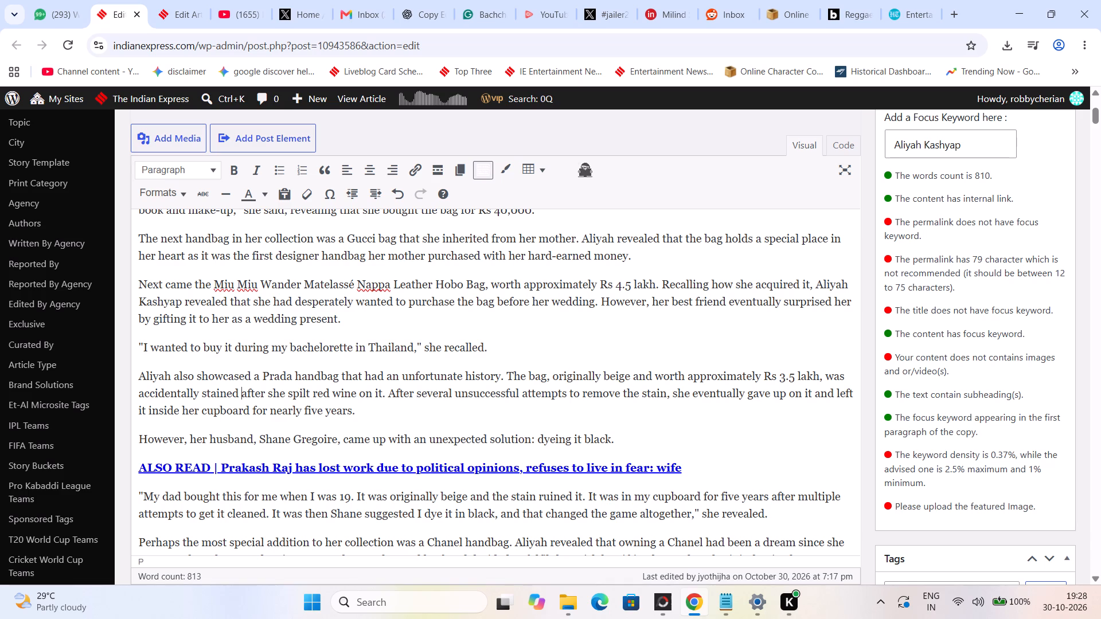
Examine the Chanel handbag paragraph and the quote about turning 25, checking them against the Prada handbag passage.
{"action": "key", "text": "Down"}
{"action": "key", "text": "Down"}
{"action": "key", "text": "Down"}
{"action": "key", "text": "Down"}
{"action": "key", "text": "Down"}
{"action": "key", "text": "Down"}
{"action": "key", "text": "Down"}
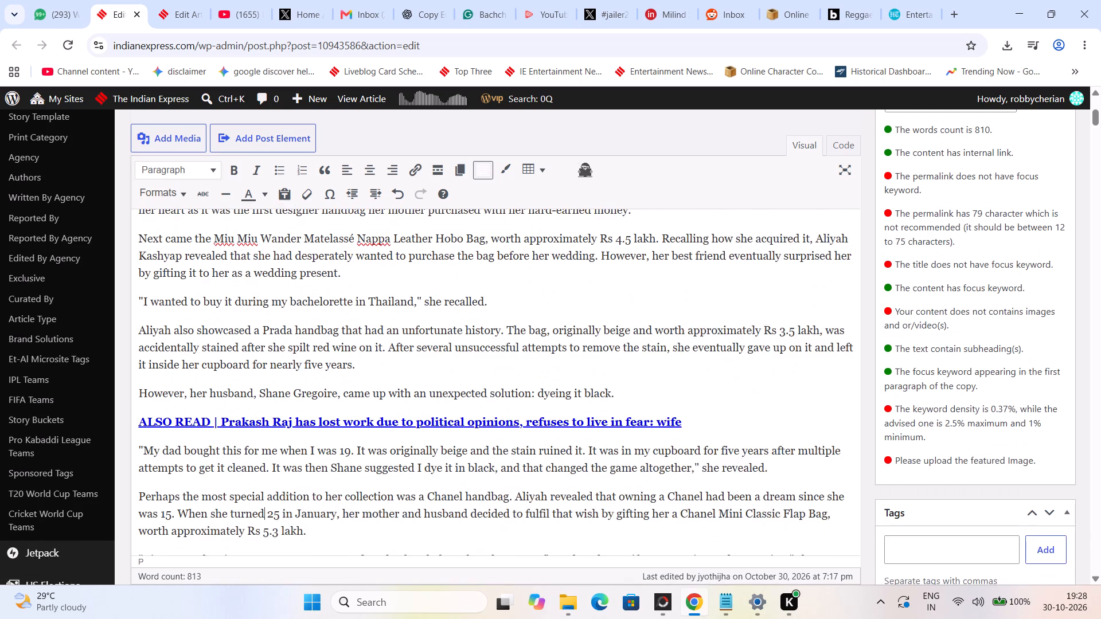
{"action": "key", "text": "Down"}
{"action": "key", "text": "Up"}
{"action": "key", "text": "Up"}
{"action": "key", "text": "Up"}
{"action": "key", "text": "Up"}
{"action": "key", "text": "Up"}
{"action": "key", "text": "Up"}
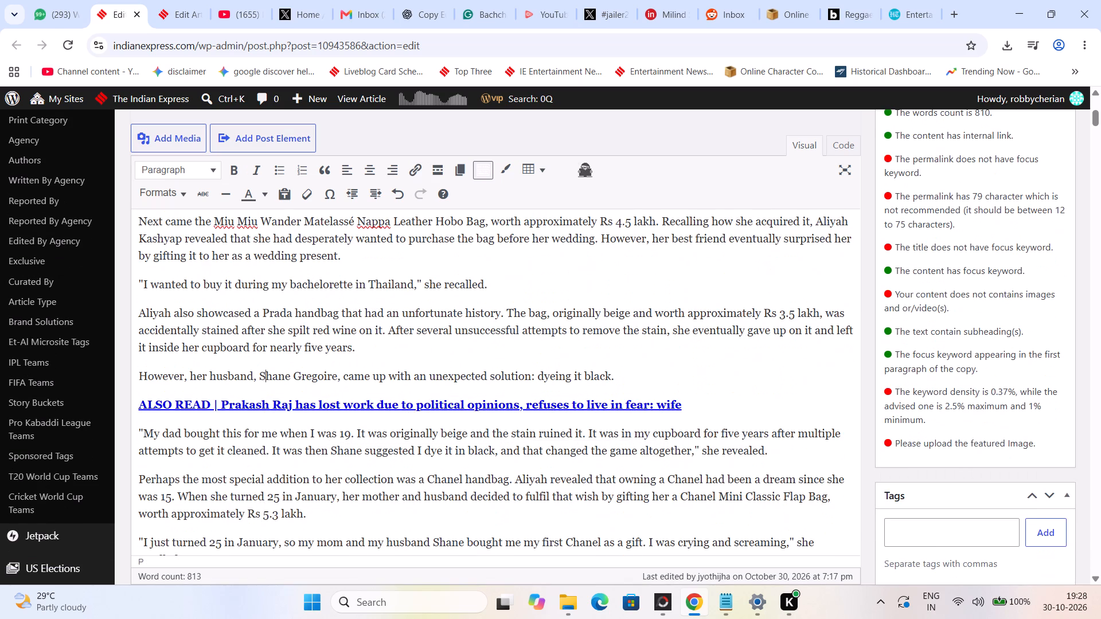
{"action": "key", "text": "Up"}
{"action": "key", "text": "Down"}
{"action": "key", "text": "Down"}
{"action": "key", "text": "Down"}
{"action": "key", "text": "Down"}
{"action": "key", "text": "Down"}
{"action": "key", "text": "Down"}
{"action": "key", "text": "Down"}
{"action": "key", "text": "Down"}
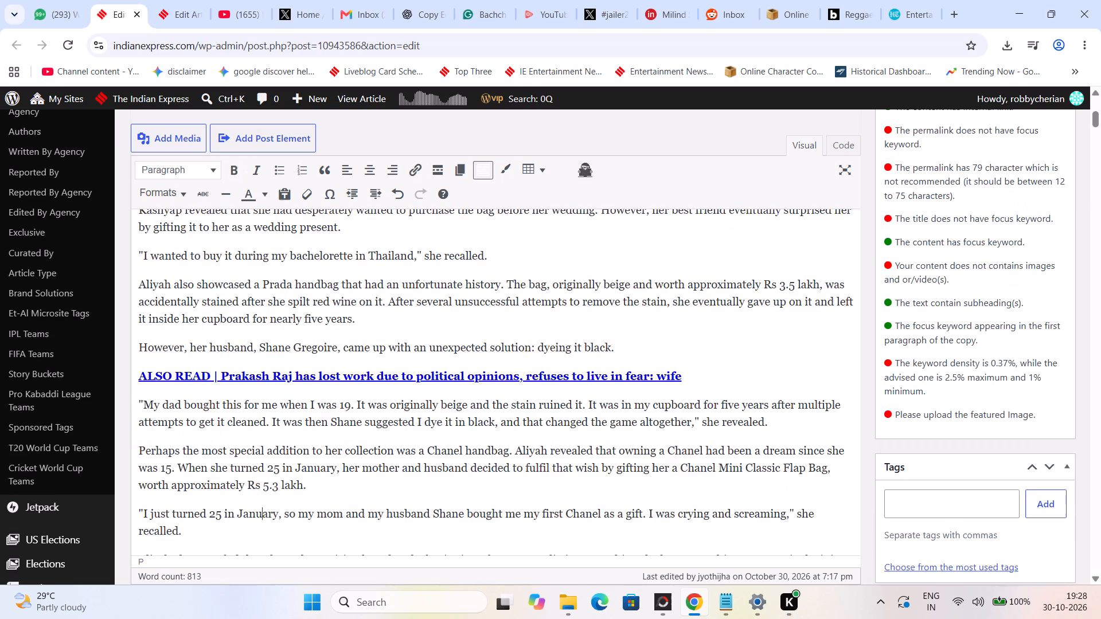
{"action": "key", "text": "Down"}
{"action": "key", "text": "Down"}
{"action": "key", "text": "Down"}
{"action": "key", "text": "Down"}
{"action": "key", "text": "Up"}
{"action": "key", "text": "Up"}
{"action": "key", "text": "Up"}
{"action": "key", "text": "Up"}
{"action": "key", "text": "Up"}
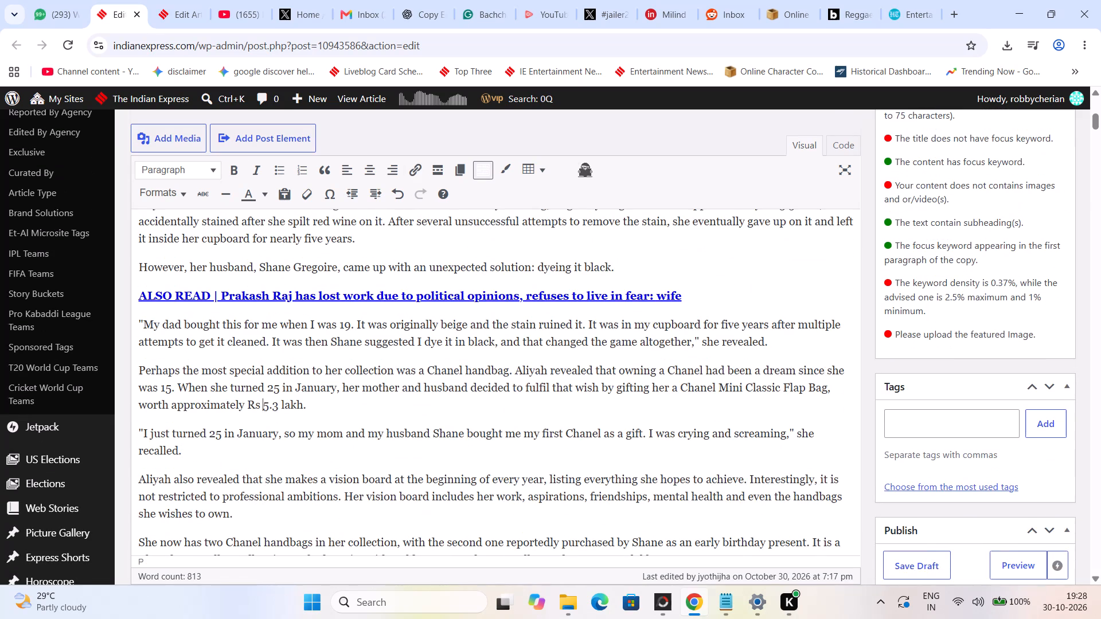
Re-read the quote about the beige Prada handbag her dad bought, up to the attempts to get it cleaned.
{"action": "key", "text": "Up"}
{"action": "key", "text": "Up"}
{"action": "key", "text": "Up"}
{"action": "key", "text": "Up"}
{"action": "key", "text": "Right"}
{"action": "key", "text": "Right"}
{"action": "key", "text": "Right"}
{"action": "key", "text": "Right"}
{"action": "key", "text": "Right"}
{"action": "key", "text": "Right"}
{"action": "key", "text": "Right"}
{"action": "key", "text": "Right"}
{"action": "key", "text": "Right"}
{"action": "key", "text": "Right"}
{"action": "key", "text": "Right"}
{"action": "key", "text": "Right"}
{"action": "key", "text": "Right"}
{"action": "key", "text": "Right"}
{"action": "key", "text": "Right"}
{"action": "key", "text": "Right"}
{"action": "key", "text": "Right"}
{"action": "key", "text": "Right"}
{"action": "key", "text": "Right"}
{"action": "key", "text": "Right"}
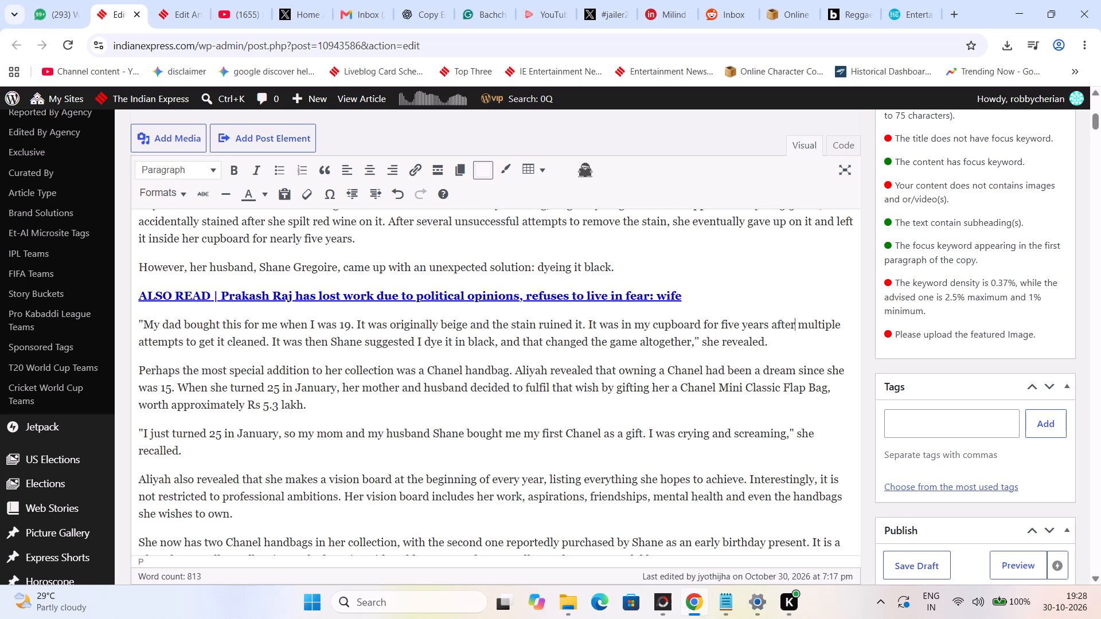
Proofread the passage from the first Chanel handbag through the vision board paragraph to the second Chanel handbag.
{"action": "key", "text": "Down"}
{"action": "key", "text": "Down"}
{"action": "key", "text": "Down"}
{"action": "key", "text": "Up"}
{"action": "key", "text": "Up"}
{"action": "key", "text": "Right"}
{"action": "key", "text": "Right"}
{"action": "key", "text": "Right"}
{"action": "key", "text": "Right"}
{"action": "key", "text": "Right"}
{"action": "key", "text": "Right"}
{"action": "key", "text": "Right"}
{"action": "key", "text": "Right"}
{"action": "key", "text": "Right"}
{"action": "key", "text": "Right"}
{"action": "key", "text": "Right"}
{"action": "key", "text": "Right"}
{"action": "key", "text": "Right"}
{"action": "key", "text": "Right"}
{"action": "key", "text": "Right"}
{"action": "key", "text": "Right"}
{"action": "key", "text": "Right"}
{"action": "key", "text": "Right"}
{"action": "key", "text": "Right"}
{"action": "key", "text": "Right"}
{"action": "scroll", "coordinate": [398, 465], "scroll_direction": "down", "scroll_amount": 1}
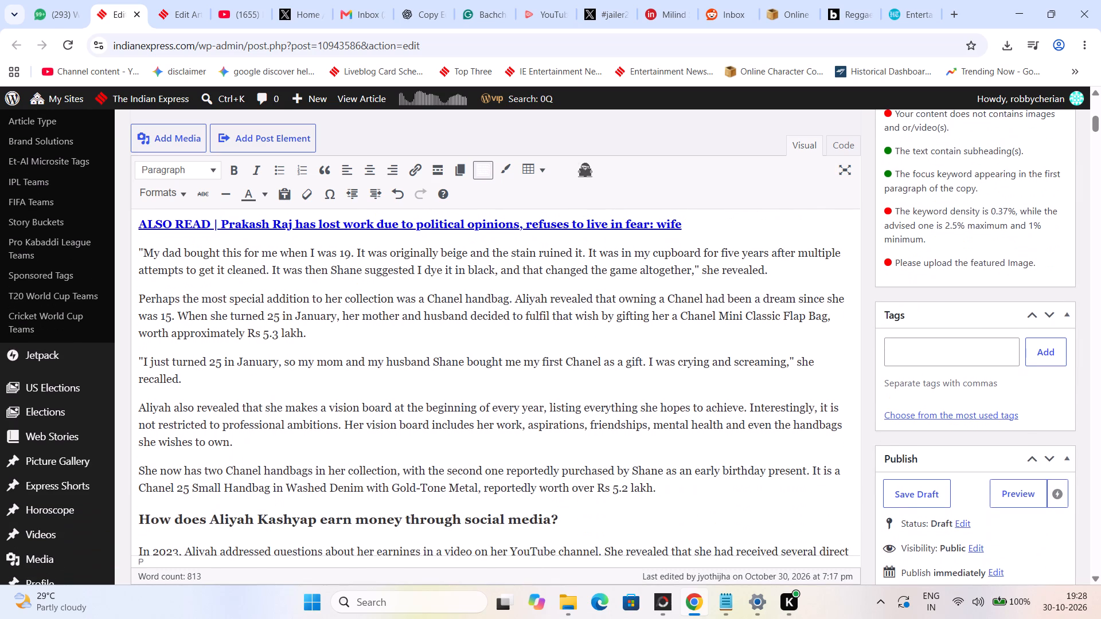
{"action": "scroll", "coordinate": [397, 468], "scroll_direction": "down", "scroll_amount": 1}
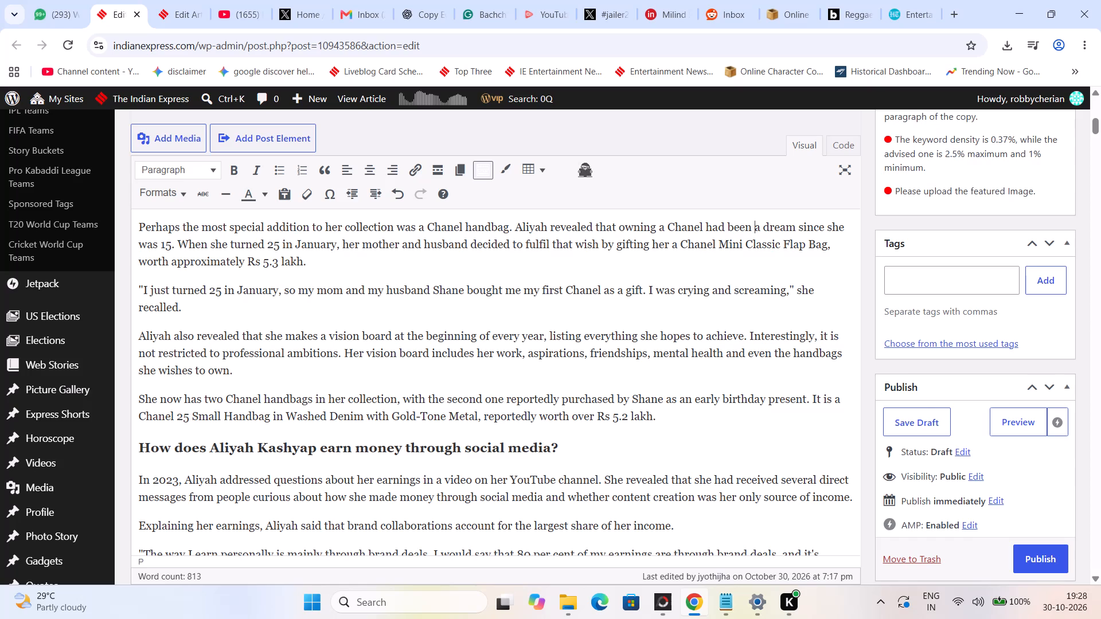
{"action": "scroll", "coordinate": [397, 468], "scroll_direction": "down", "scroll_amount": 1}
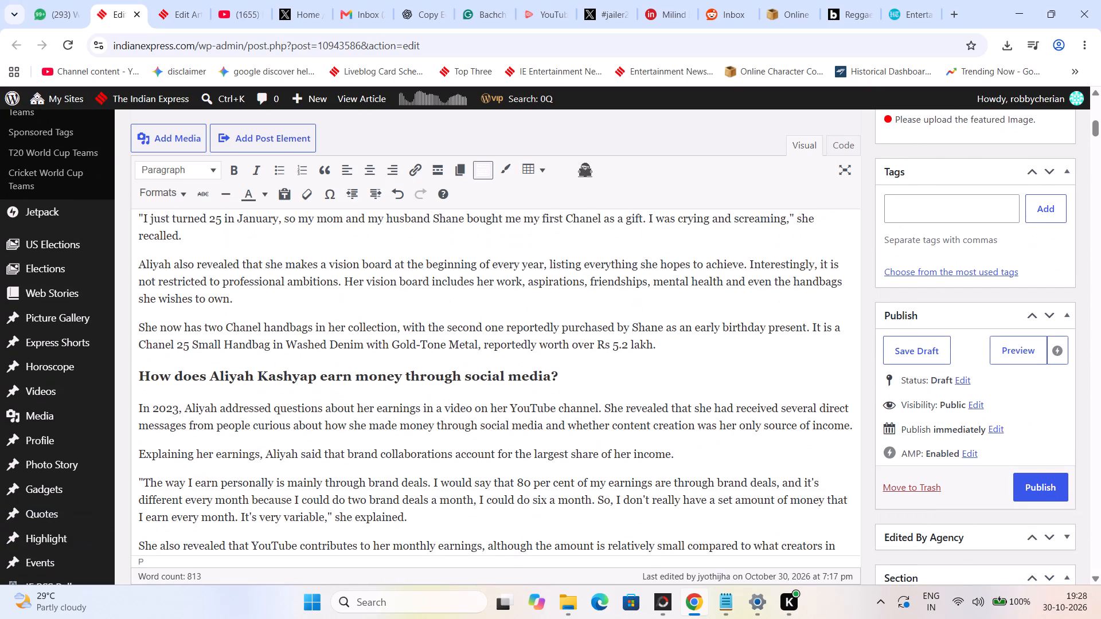
{"action": "scroll", "coordinate": [397, 468], "scroll_direction": "up", "scroll_amount": 2}
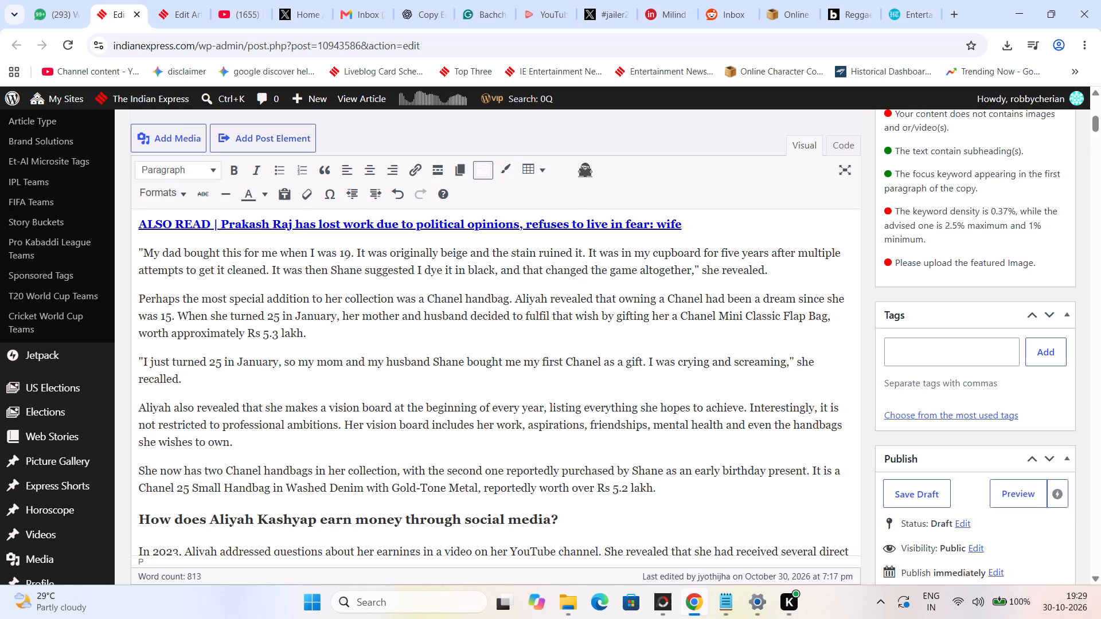
{"action": "scroll", "coordinate": [758, 413], "scroll_direction": "down", "scroll_amount": 1}
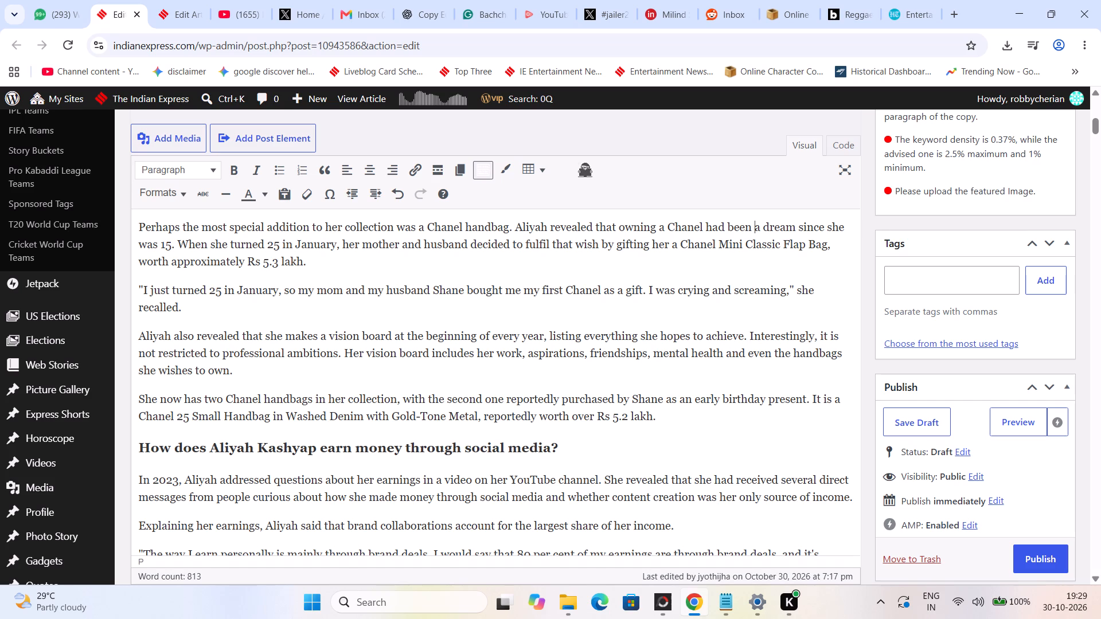
In the first paragraph under the social media earnings subheading, insert "Kashyap" after "Aliyah" so it reads "Aliyah Kashyap addressed".
{"action": "scroll", "coordinate": [632, 403], "scroll_direction": "down", "scroll_amount": 2}
{"action": "left_click", "coordinate": [215, 332]}
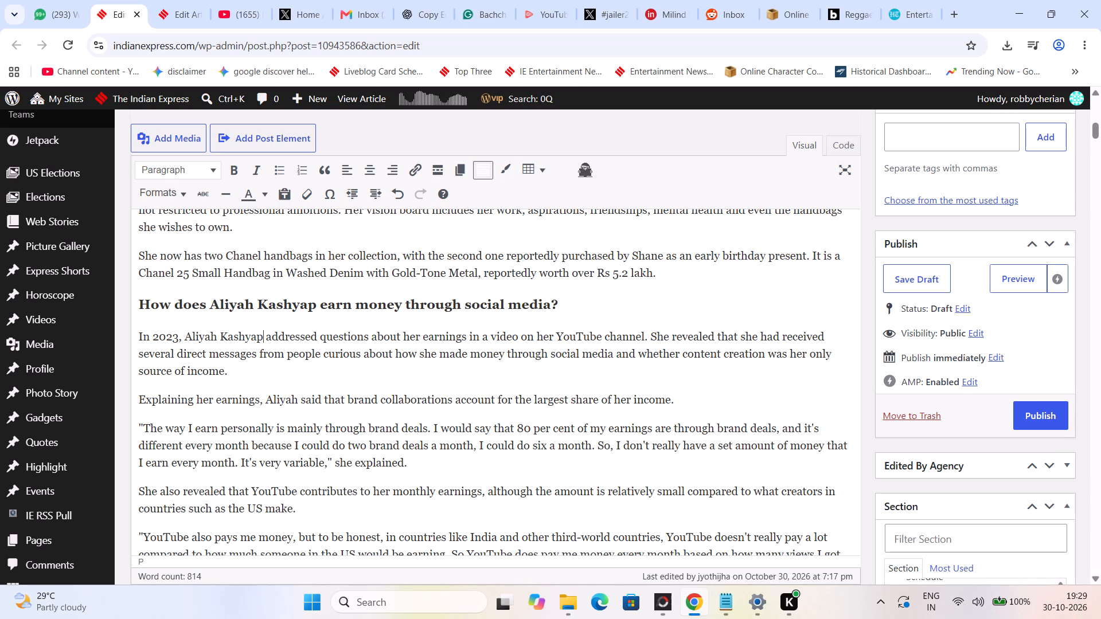
Delete the article's closing paragraph about YouTube revenue and Aliyah's dependence on social media and brand endorsements.
{"action": "scroll", "coordinate": [467, 328], "scroll_direction": "down", "scroll_amount": 2}
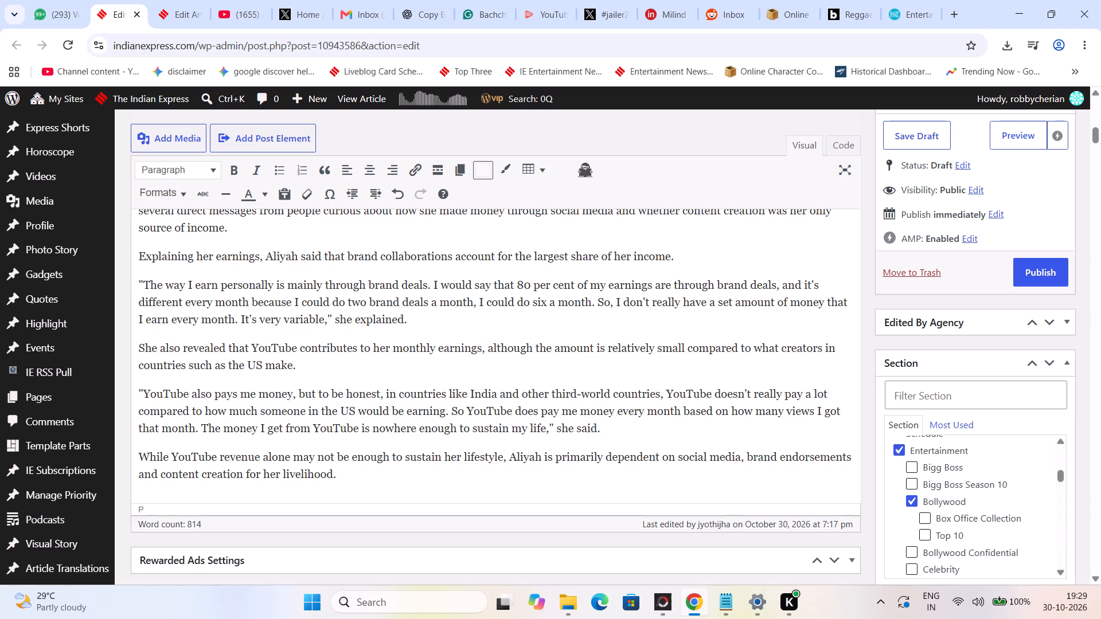
{"action": "triple_click", "coordinate": [412, 450]}
{"action": "key", "text": "BackSpace"}
{"action": "key", "text": "BackSpace"}
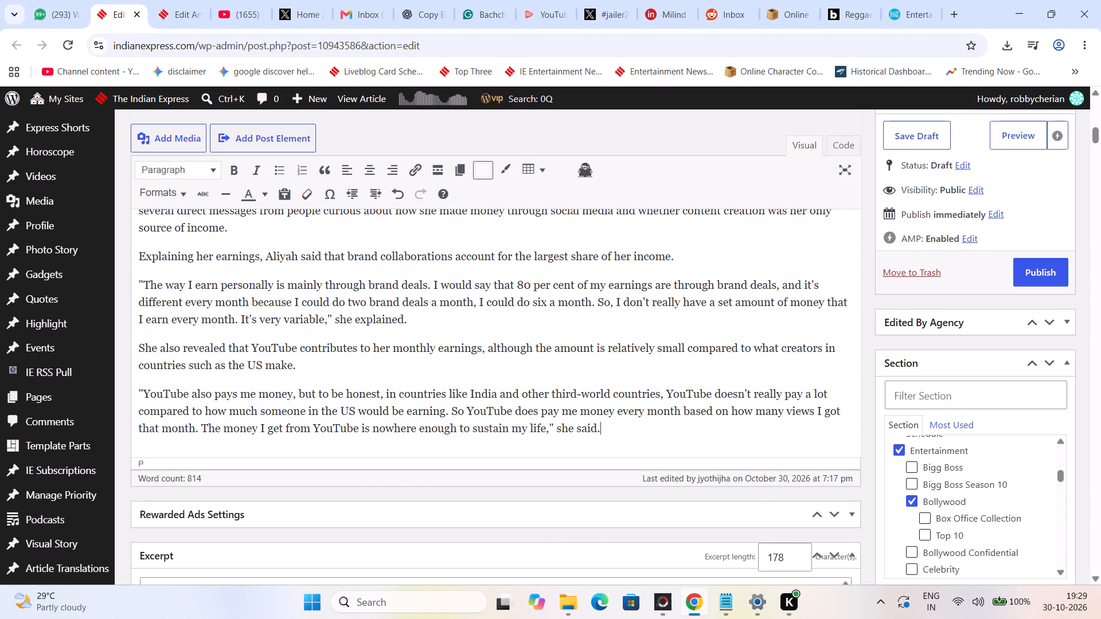
Copy the body text above the social media earnings subheading, ending with the second Chanel handbag paragraph.
{"action": "scroll", "coordinate": [412, 453], "scroll_direction": "up", "scroll_amount": 14}
{"action": "scroll", "coordinate": [420, 445], "scroll_direction": "down", "scroll_amount": 6}
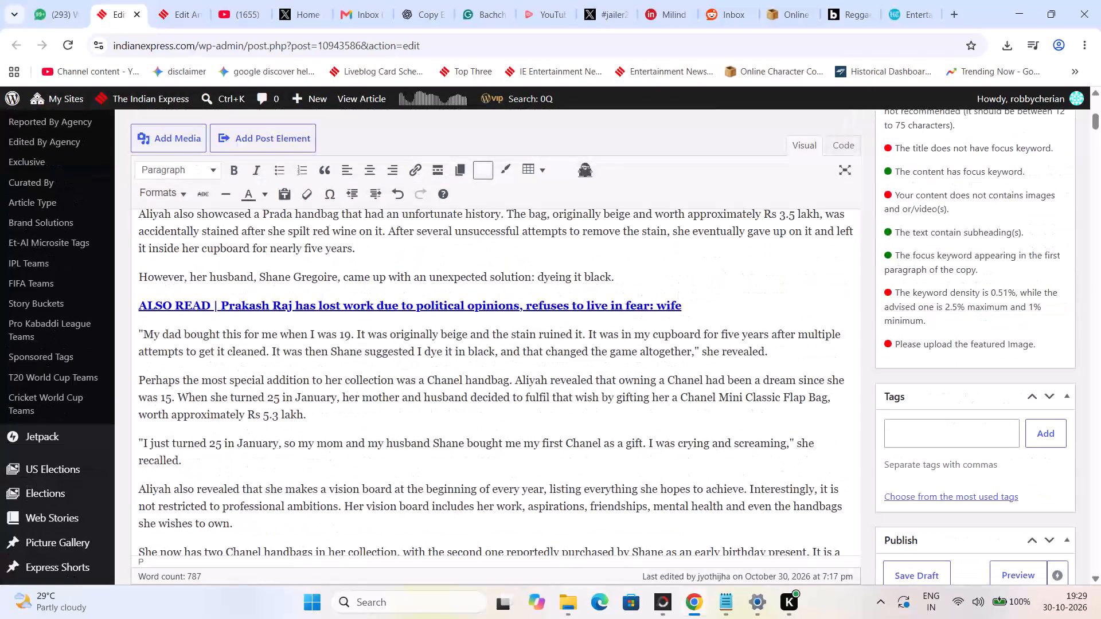
{"action": "scroll", "coordinate": [420, 440], "scroll_direction": "down", "scroll_amount": 3}
{"action": "left_click_drag", "start_coordinate": [690, 357], "coordinate": [403, 171]}
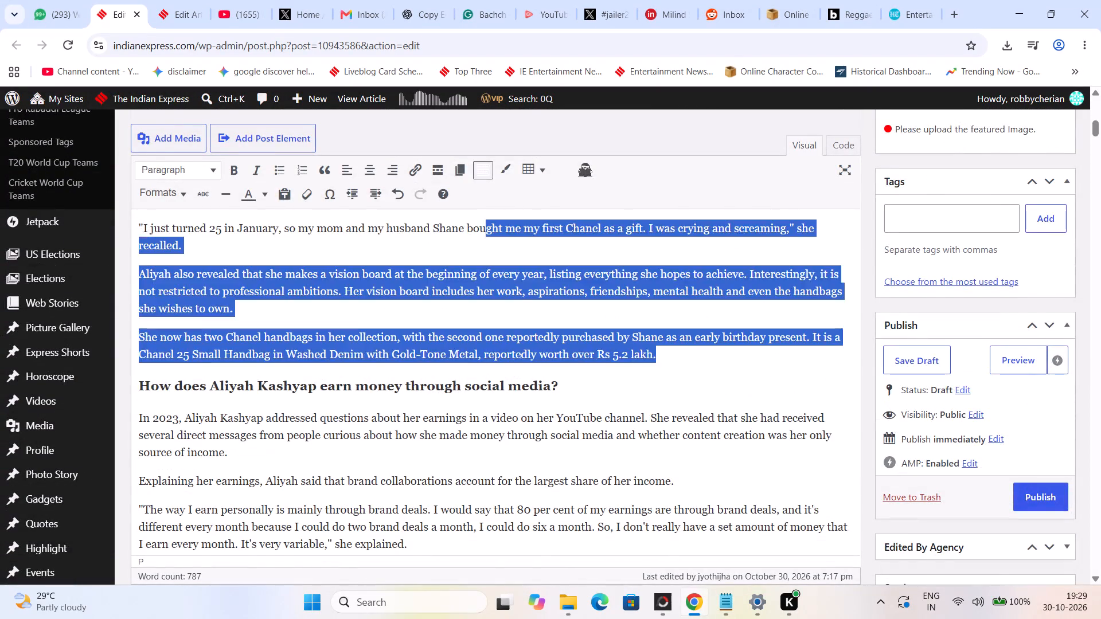
{"action": "left_click_drag", "start_coordinate": [403, 171], "coordinate": [99, 29]}
{"action": "key", "text": "ctrl+c"}
{"action": "double_click", "coordinate": [1100, 389]}
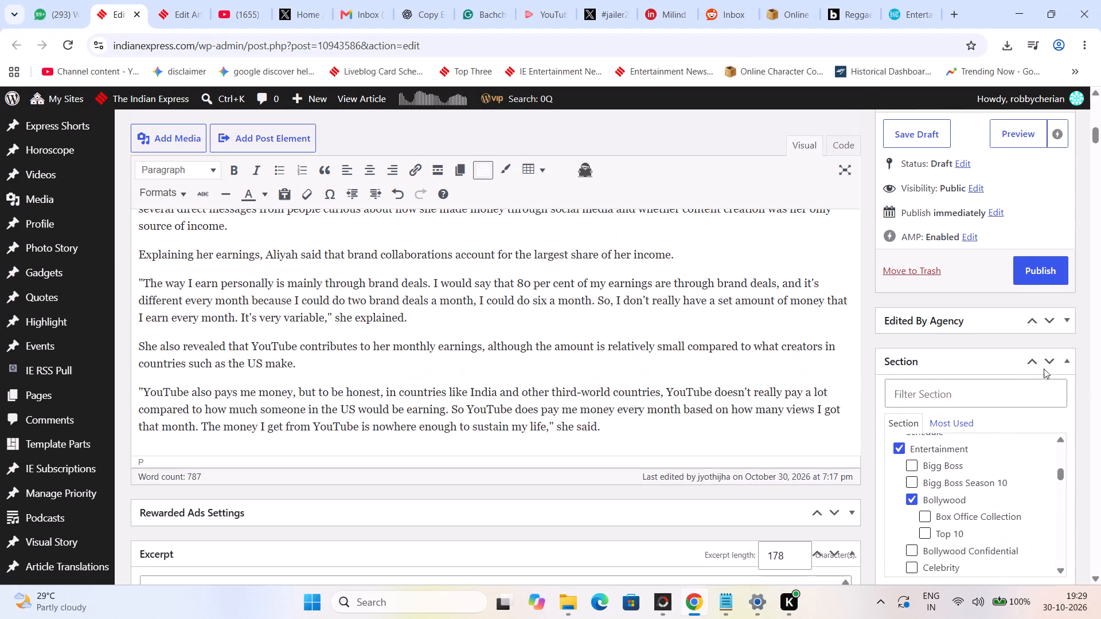
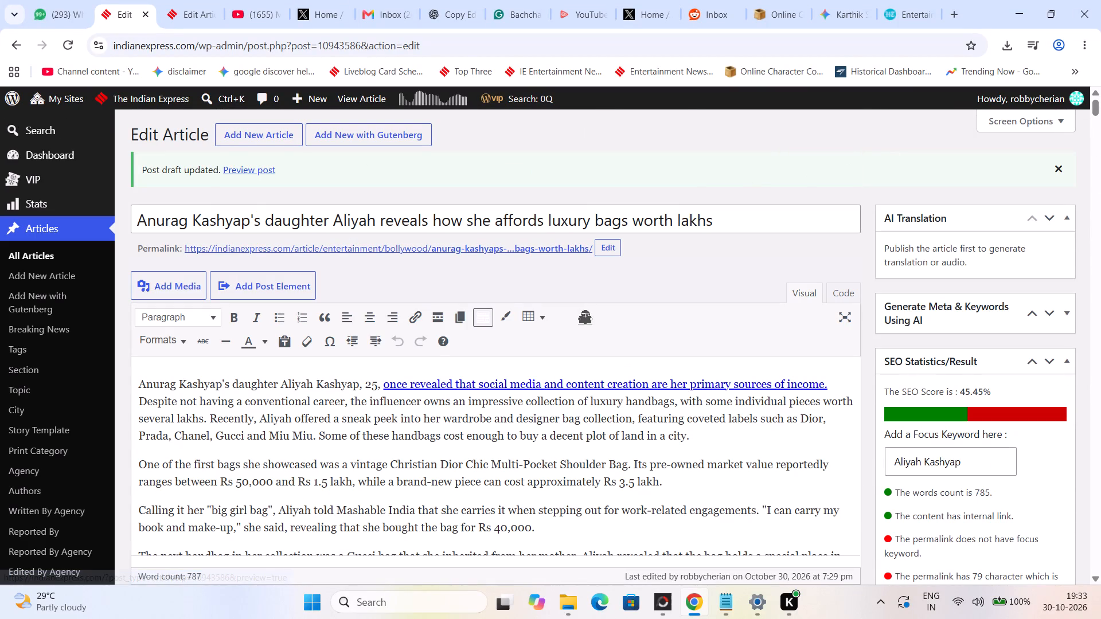
Switch to the open YouTube video page and enter "mashable" as the start of a video search.
{"action": "scroll", "coordinate": [342, 241], "scroll_direction": "down", "scroll_amount": 1}
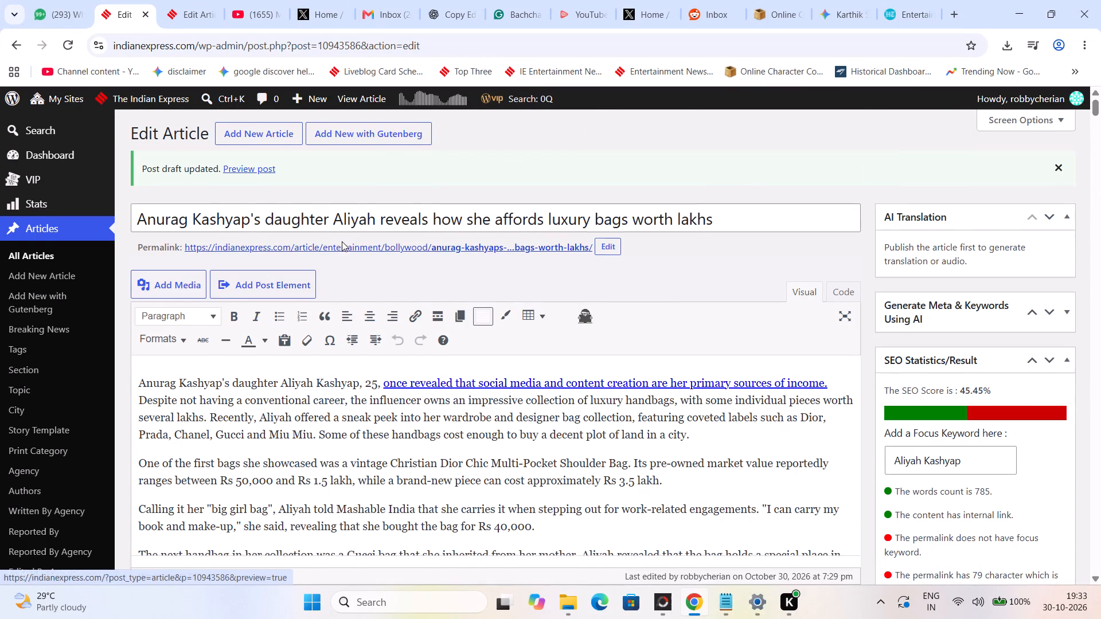
{"action": "scroll", "coordinate": [342, 241], "scroll_direction": "down", "scroll_amount": 1}
{"action": "left_click", "coordinate": [252, 6]}
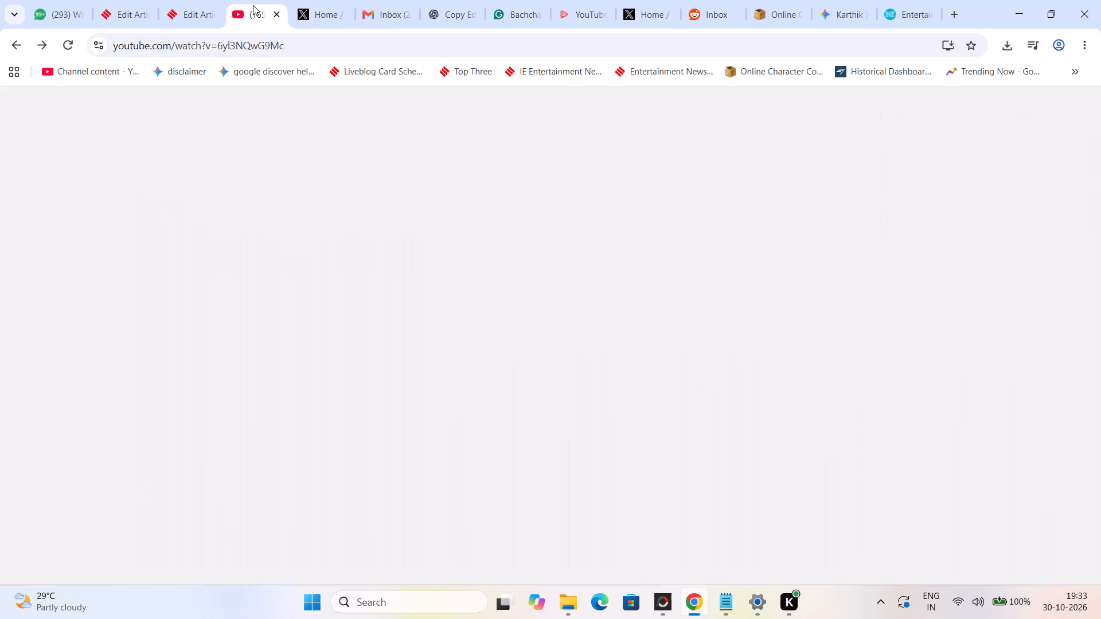
{"action": "left_click", "coordinate": [357, 108]}
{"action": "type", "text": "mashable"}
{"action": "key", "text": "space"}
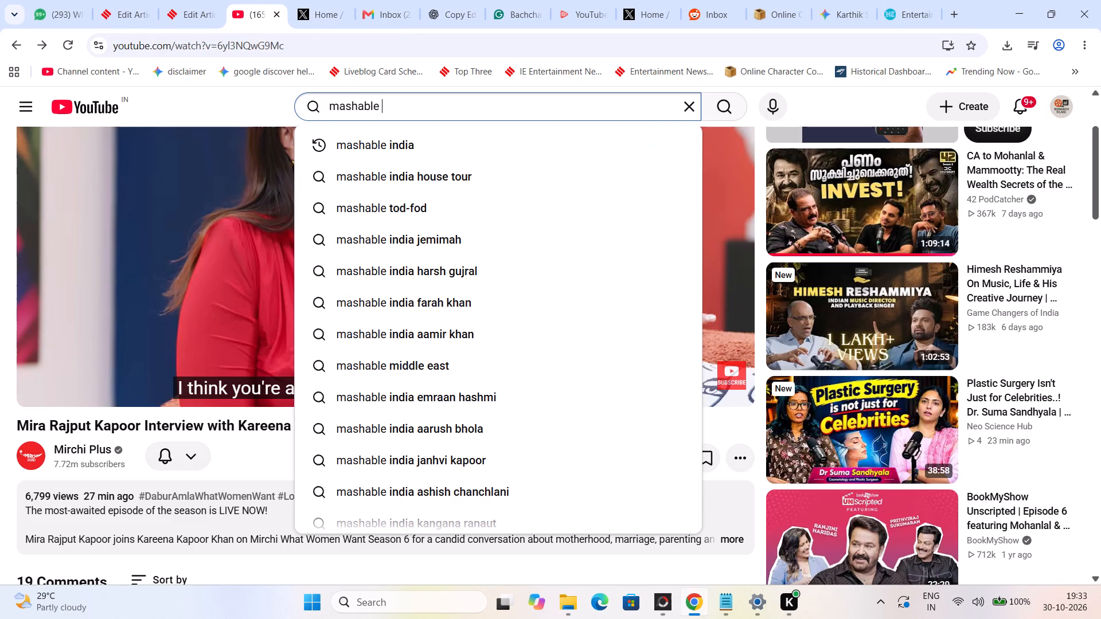
Search YouTube for "mashable india" and open the Mashable India channel.
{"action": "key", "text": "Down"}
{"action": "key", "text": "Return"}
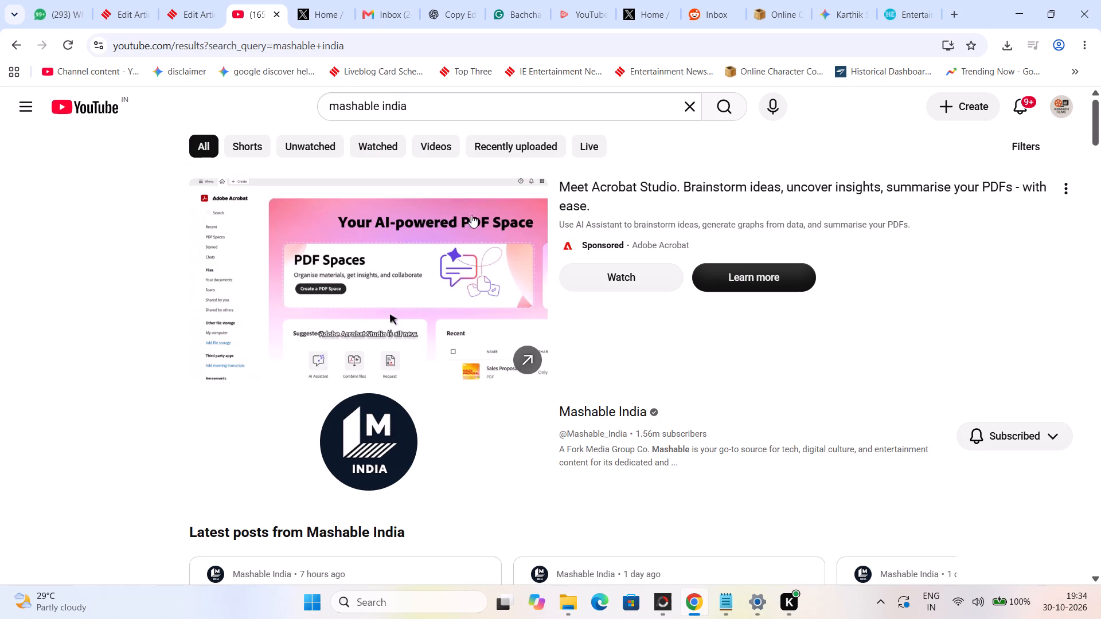
{"action": "left_click", "coordinate": [591, 415]}
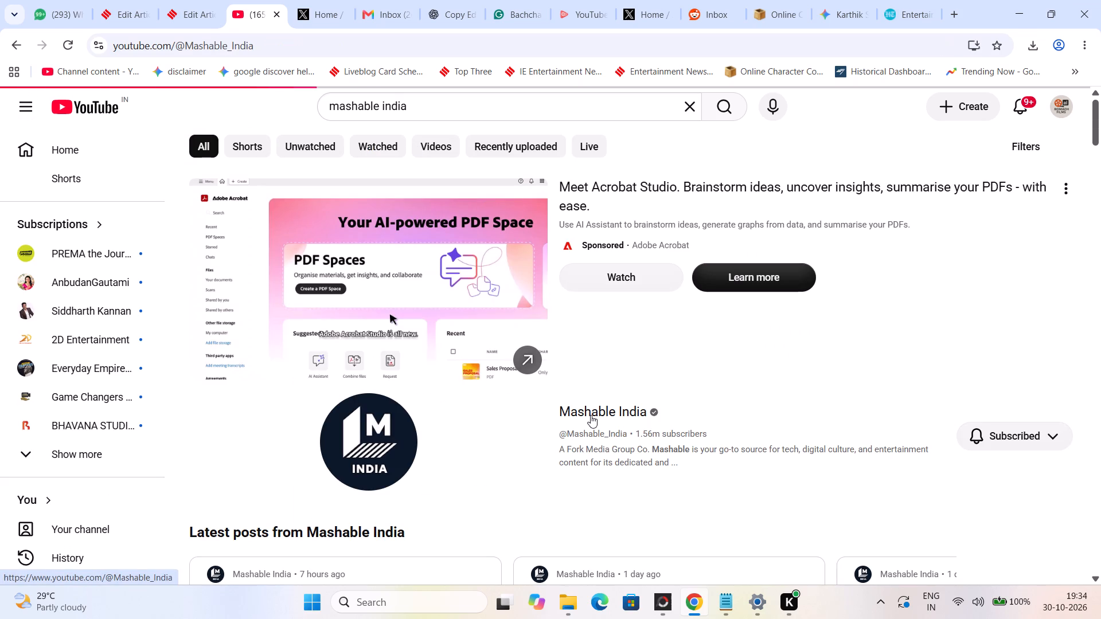
Browse the latest uploads in the Mashable India channel's video list.
{"action": "left_click", "coordinate": [326, 426]}
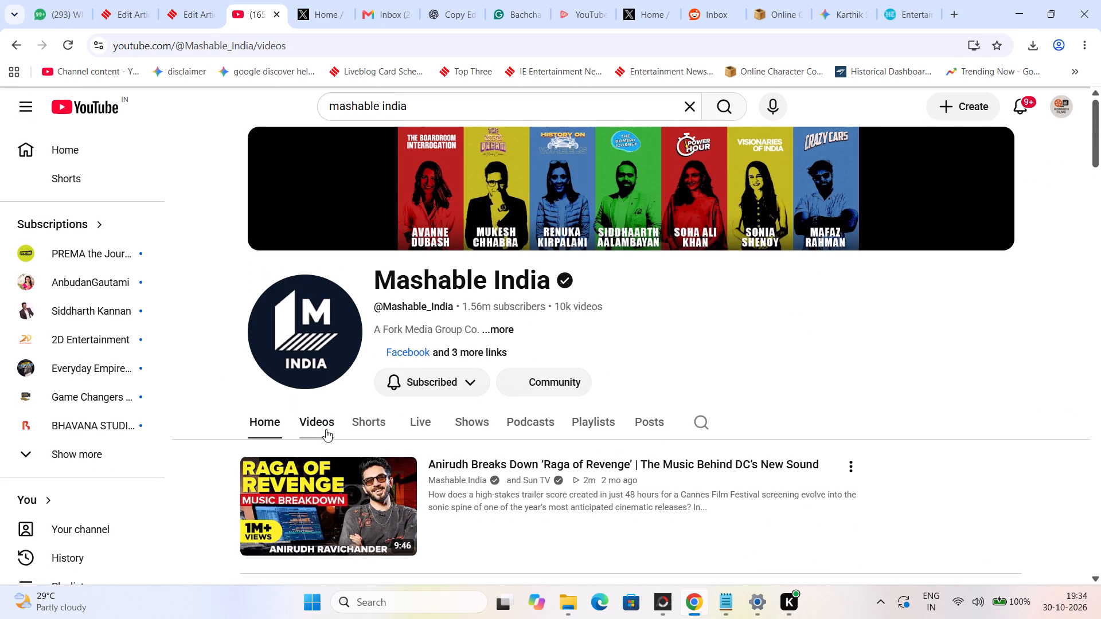
{"action": "scroll", "coordinate": [363, 438], "scroll_direction": "down", "scroll_amount": 2}
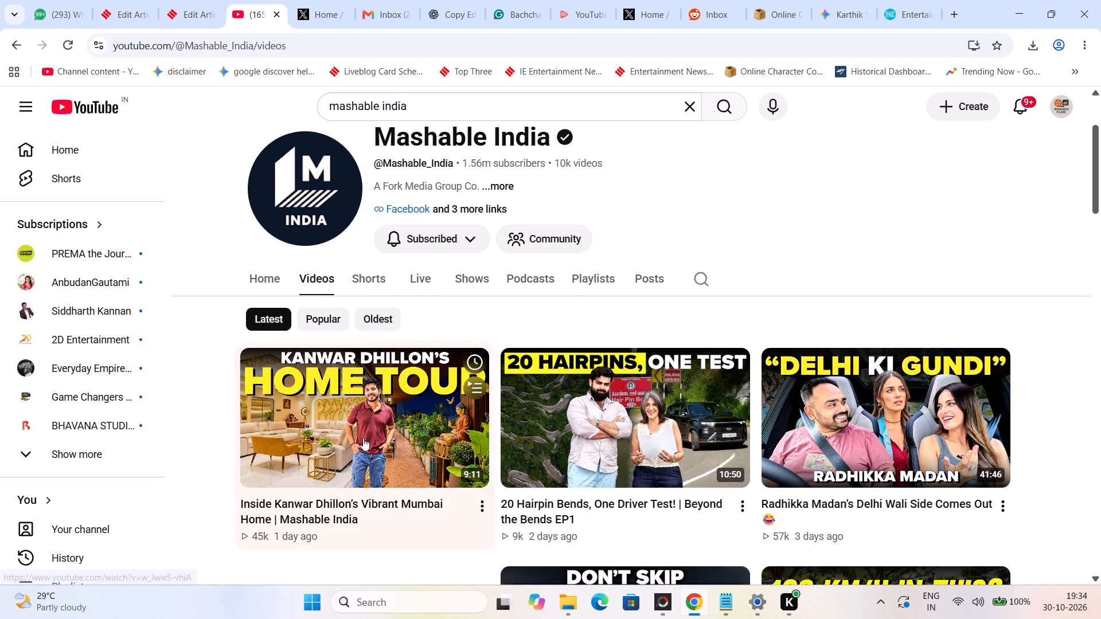
{"action": "scroll", "coordinate": [794, 421], "scroll_direction": "down", "scroll_amount": 3}
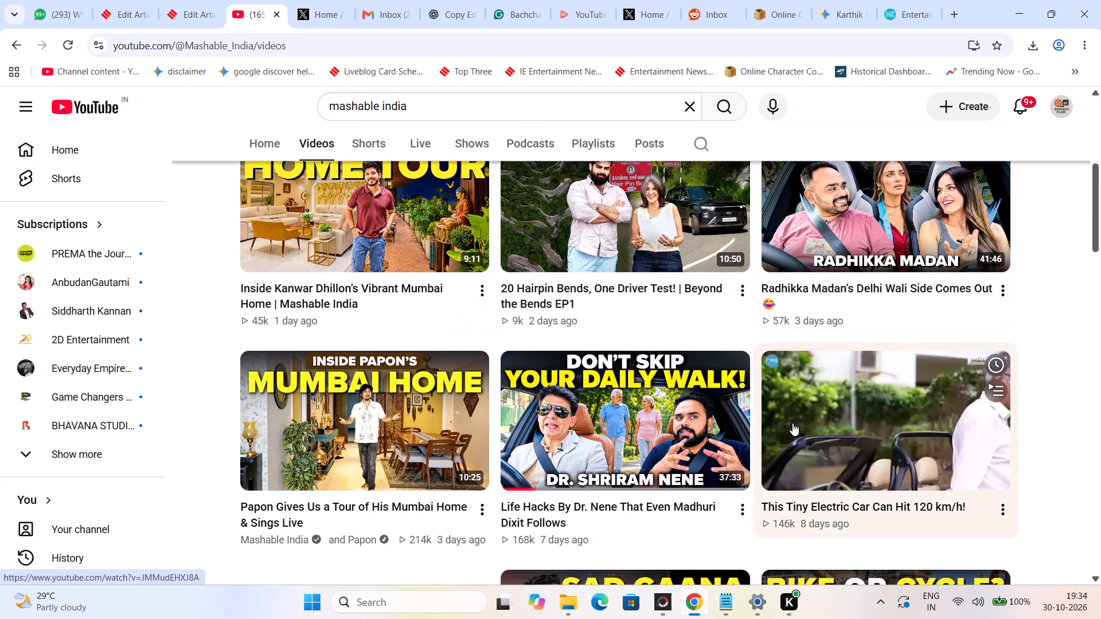
{"action": "scroll", "coordinate": [792, 423], "scroll_direction": "up", "scroll_amount": 3}
Start a search within the Mashable India channel.
{"action": "left_click", "coordinate": [712, 285]}
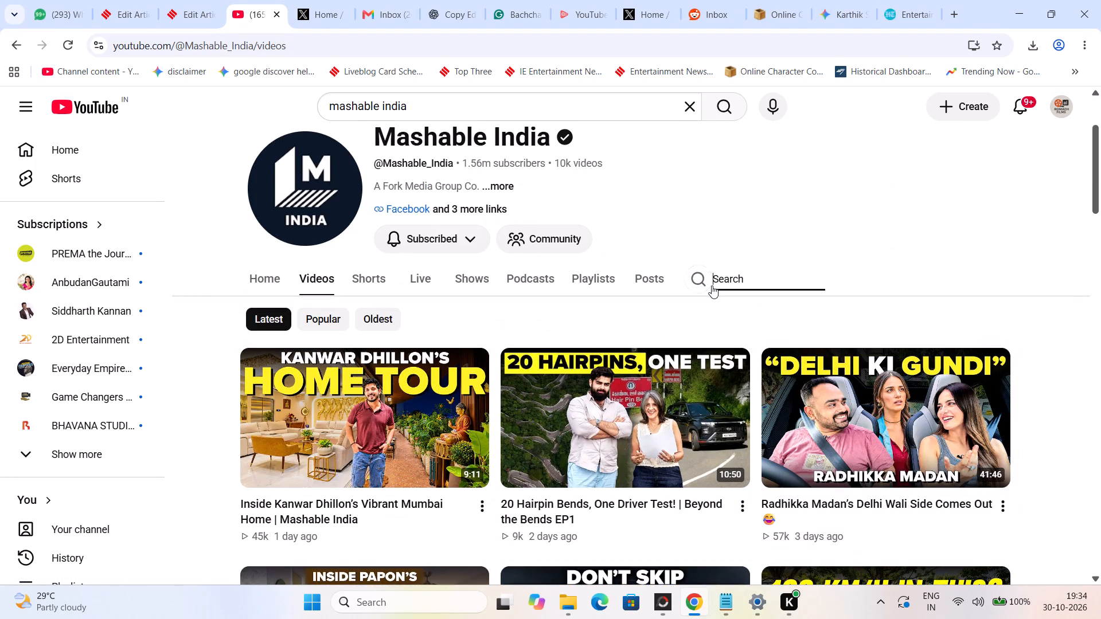
Search the Mashable India channel for "aaliyah" and look through the resulting videos.
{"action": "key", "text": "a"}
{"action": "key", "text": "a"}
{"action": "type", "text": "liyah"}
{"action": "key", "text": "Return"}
{"action": "scroll", "coordinate": [681, 302], "scroll_direction": "down", "scroll_amount": 1}
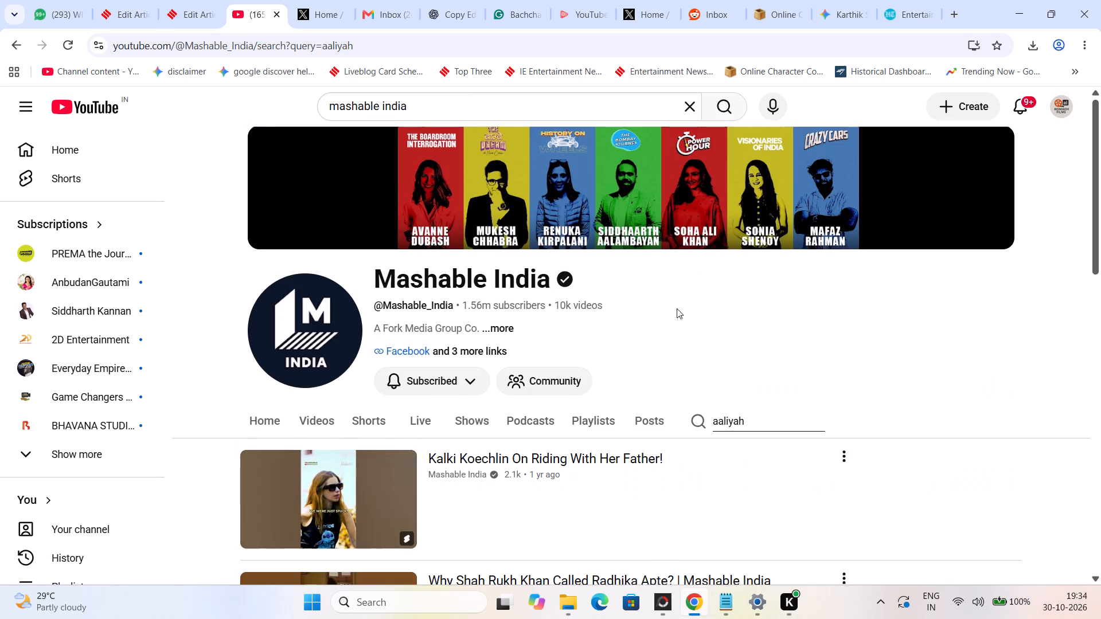
{"action": "scroll", "coordinate": [677, 308], "scroll_direction": "down", "scroll_amount": 3}
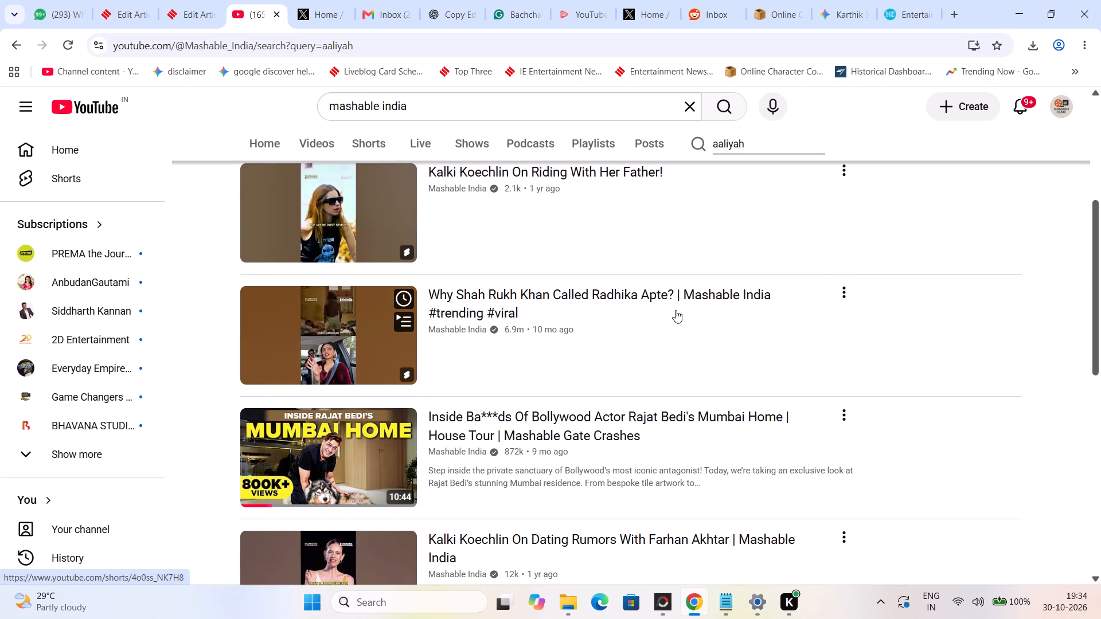
{"action": "scroll", "coordinate": [676, 310], "scroll_direction": "down", "scroll_amount": 3}
Search Google for "aaliyah kashyap" and open her Instagram profile from the results.
{"action": "left_click", "coordinate": [207, 0]}
{"action": "left_click", "coordinate": [249, 1]}
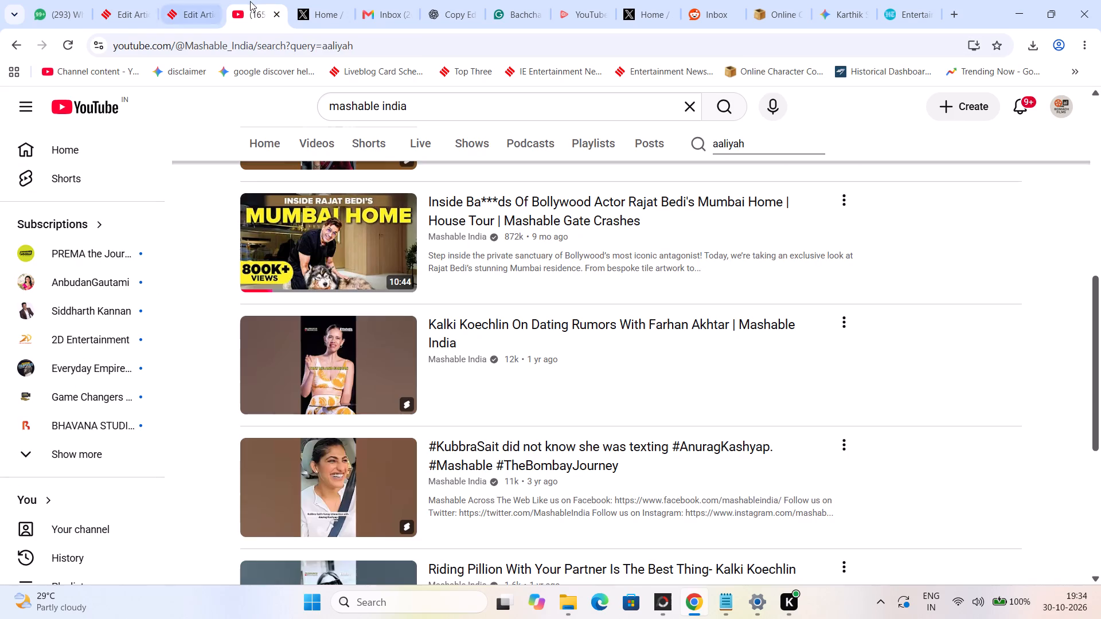
{"action": "left_click", "coordinate": [264, 58]}
{"action": "left_click", "coordinate": [295, 46]}
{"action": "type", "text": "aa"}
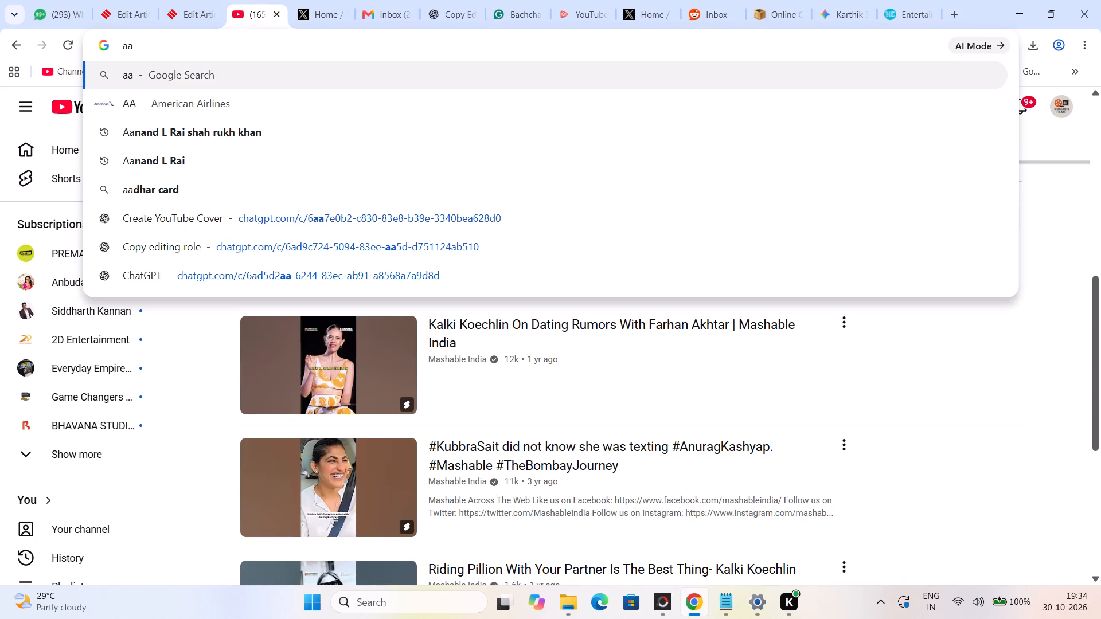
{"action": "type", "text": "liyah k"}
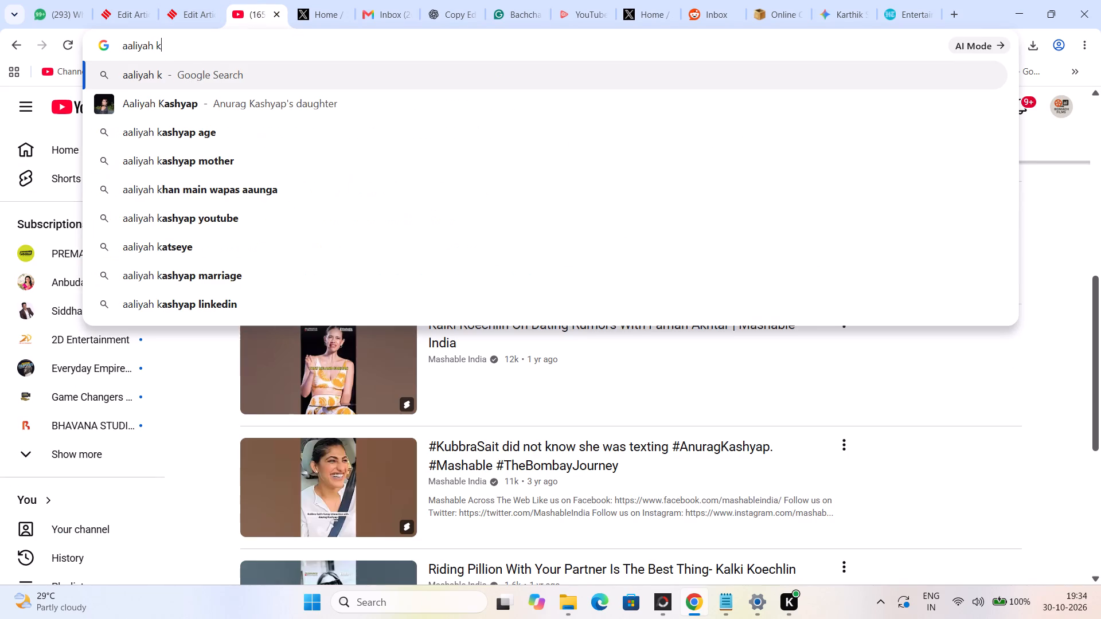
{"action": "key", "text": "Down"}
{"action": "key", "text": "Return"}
{"action": "scroll", "coordinate": [292, 211], "scroll_direction": "down", "scroll_amount": 2}
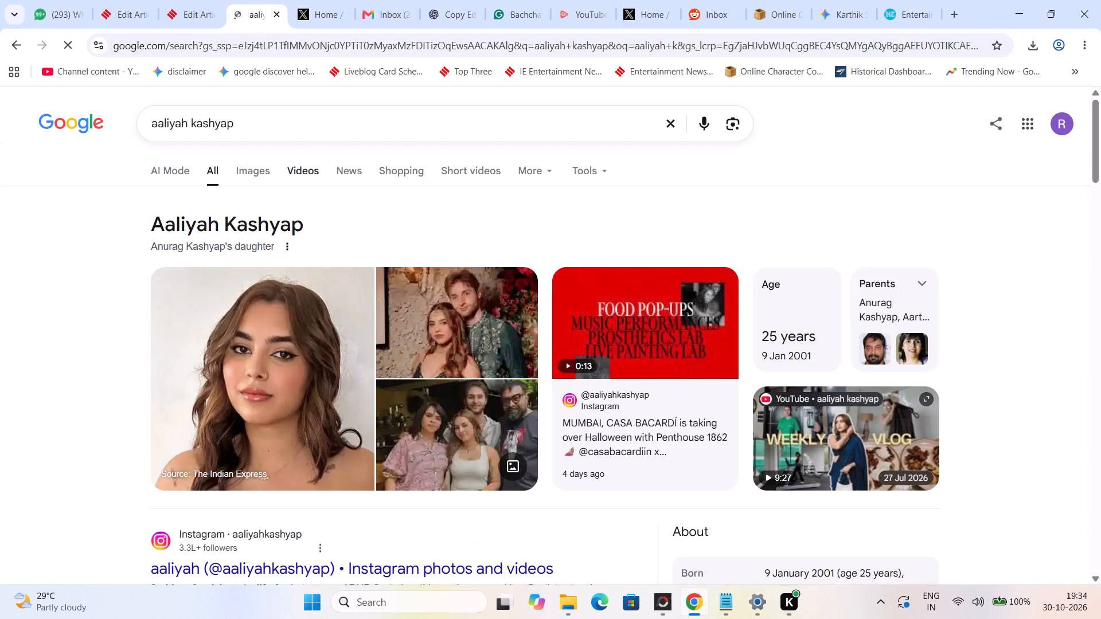
{"action": "scroll", "coordinate": [292, 211], "scroll_direction": "down", "scroll_amount": 1}
{"action": "left_click", "coordinate": [163, 352]}
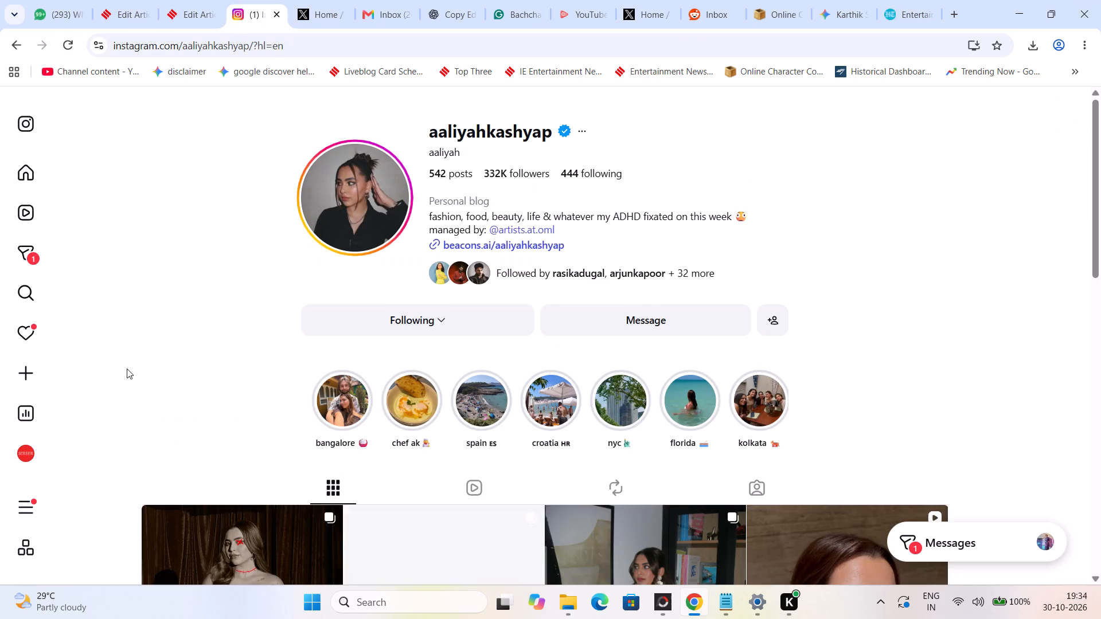
Browse the post grid on Aaliyah Kashyap's Instagram profile for photos and reels showing her luxury bags.
{"action": "scroll", "coordinate": [127, 369], "scroll_direction": "down", "scroll_amount": 4}
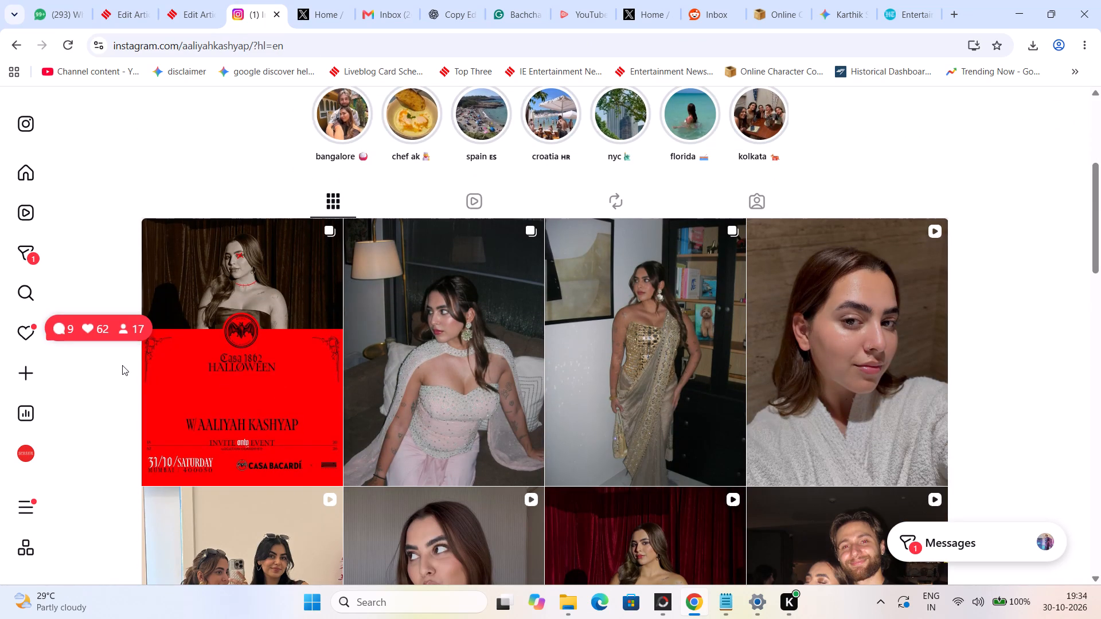
{"action": "scroll", "coordinate": [121, 365], "scroll_direction": "down", "scroll_amount": 4}
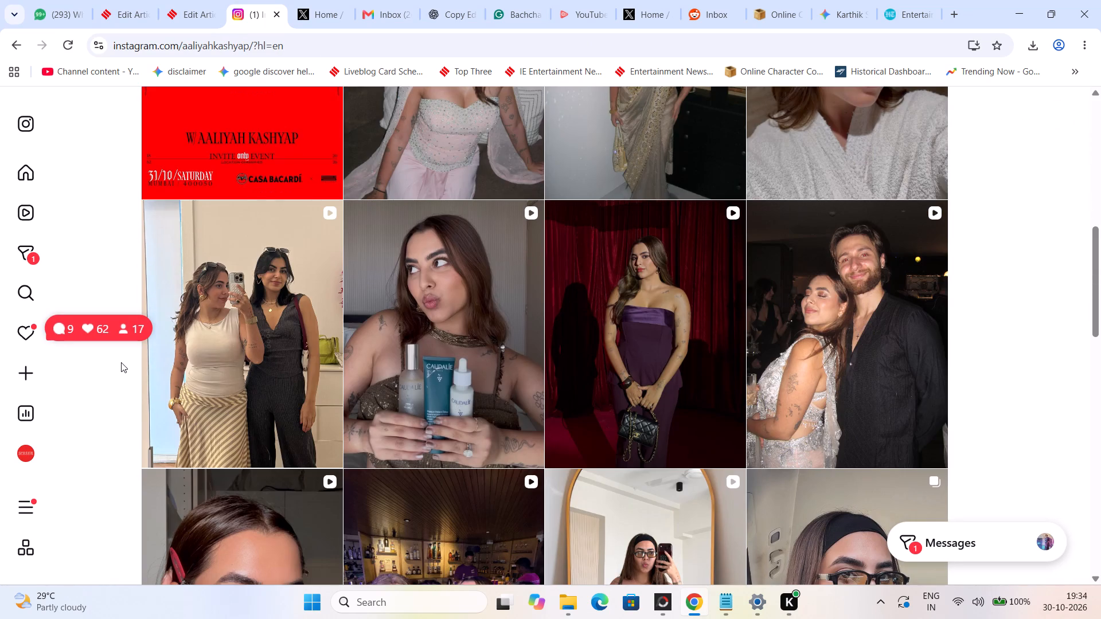
{"action": "scroll", "coordinate": [121, 358], "scroll_direction": "down", "scroll_amount": 8}
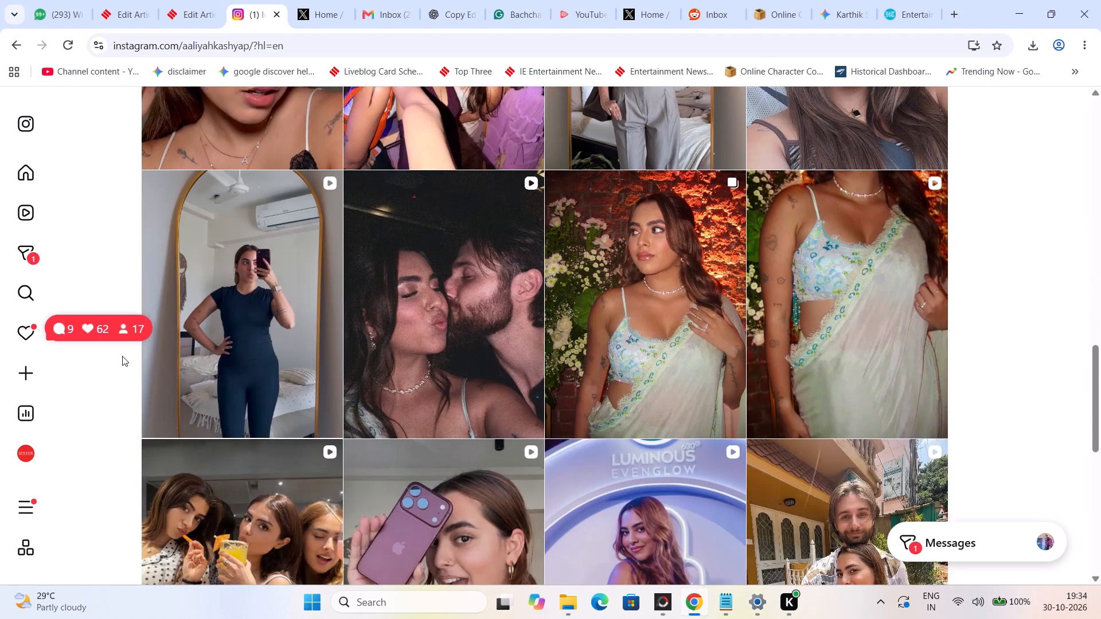
{"action": "scroll", "coordinate": [122, 356], "scroll_direction": "down", "scroll_amount": 6}
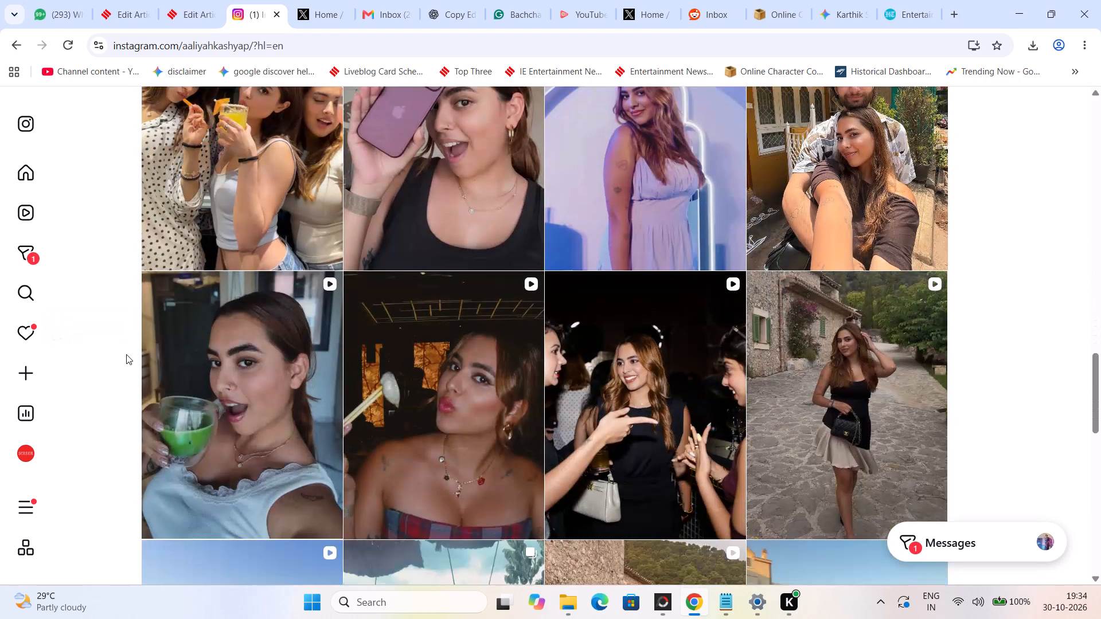
{"action": "scroll", "coordinate": [130, 351], "scroll_direction": "down", "scroll_amount": 3}
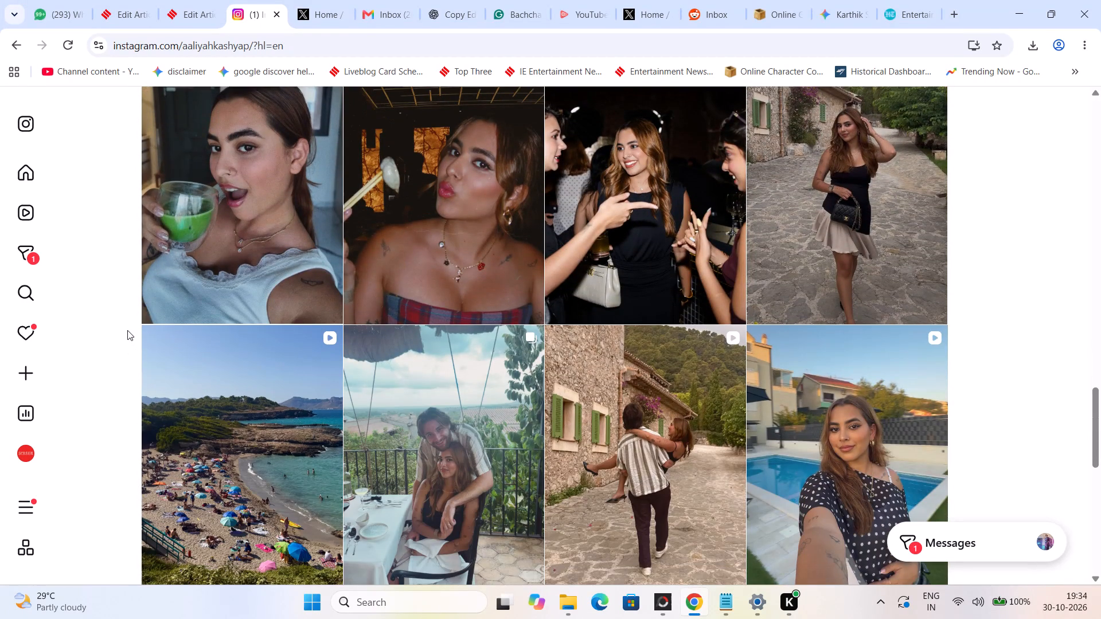
{"action": "scroll", "coordinate": [127, 329], "scroll_direction": "down", "scroll_amount": 3}
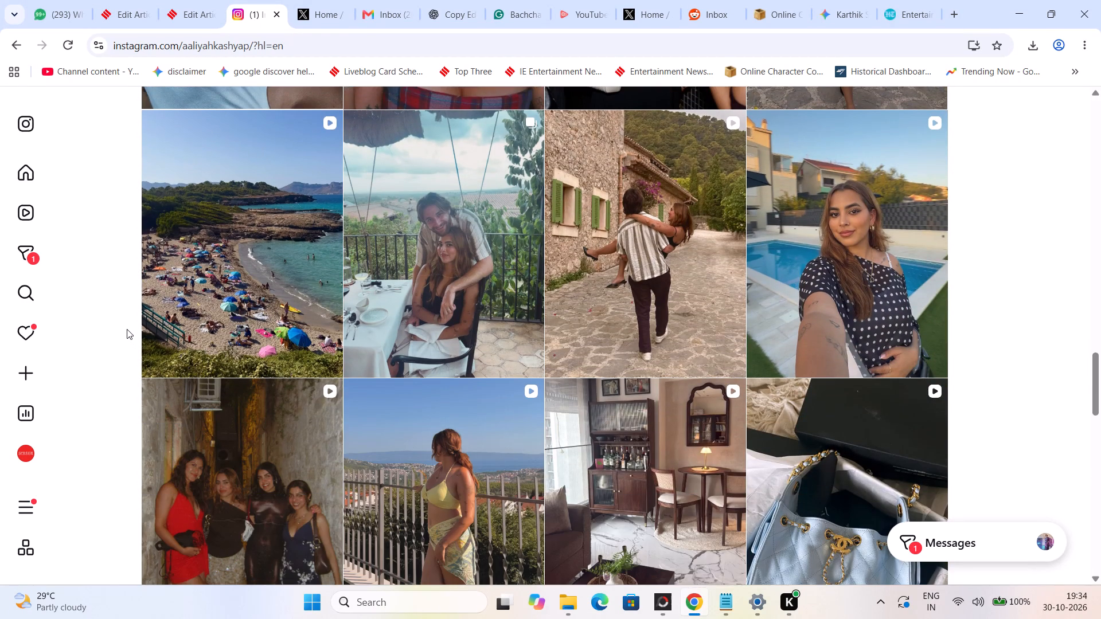
{"action": "scroll", "coordinate": [127, 329], "scroll_direction": "down", "scroll_amount": 6}
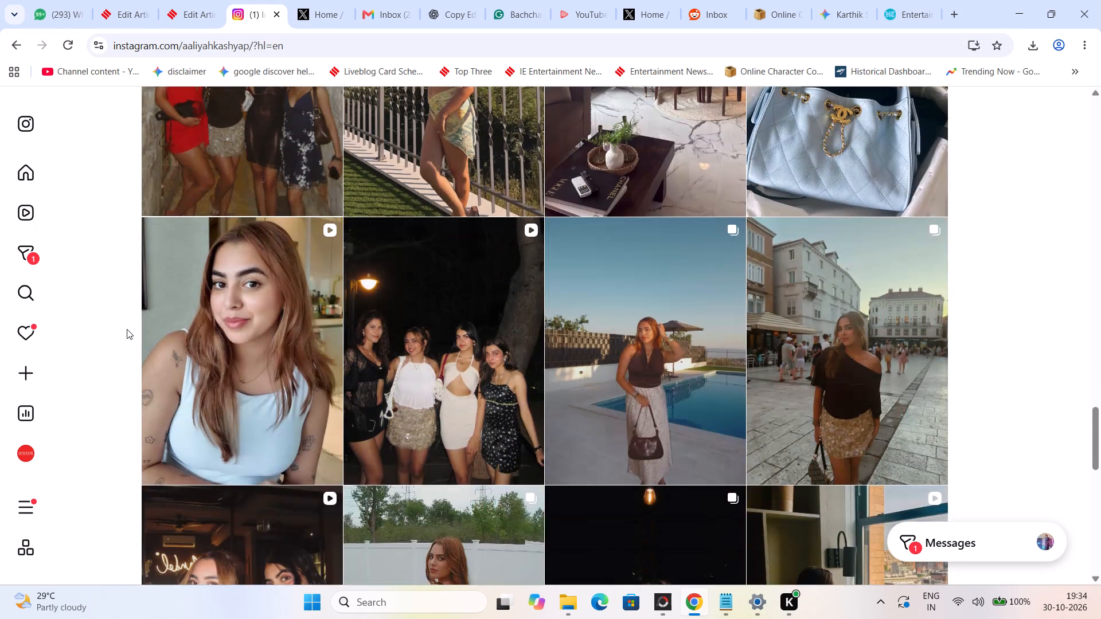
{"action": "scroll", "coordinate": [127, 329], "scroll_direction": "down", "scroll_amount": 8}
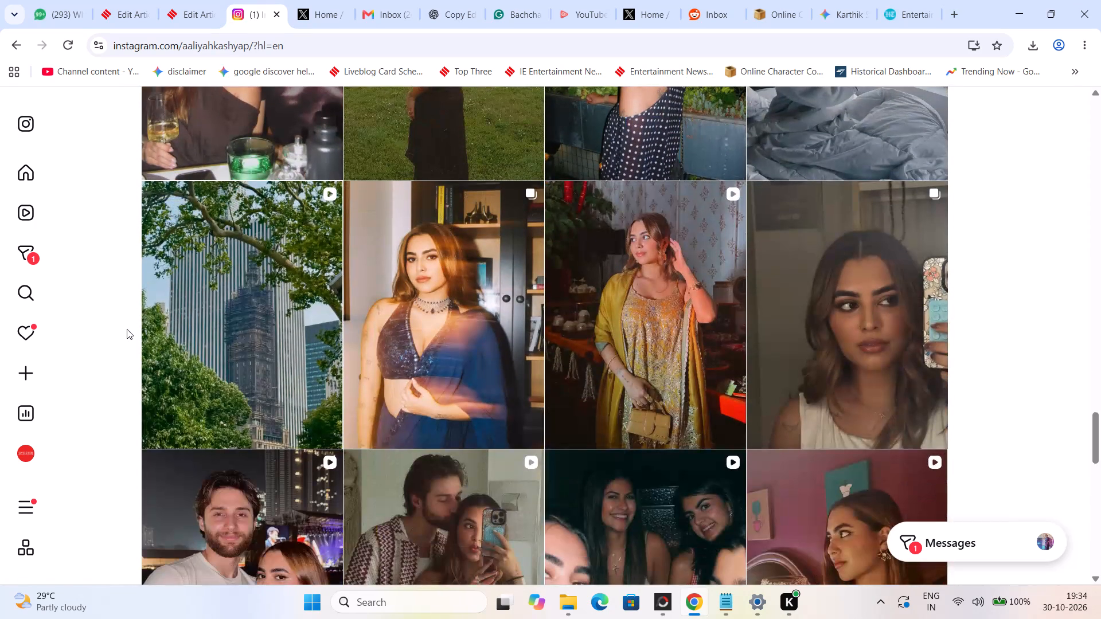
{"action": "scroll", "coordinate": [127, 329], "scroll_direction": "down", "scroll_amount": 4}
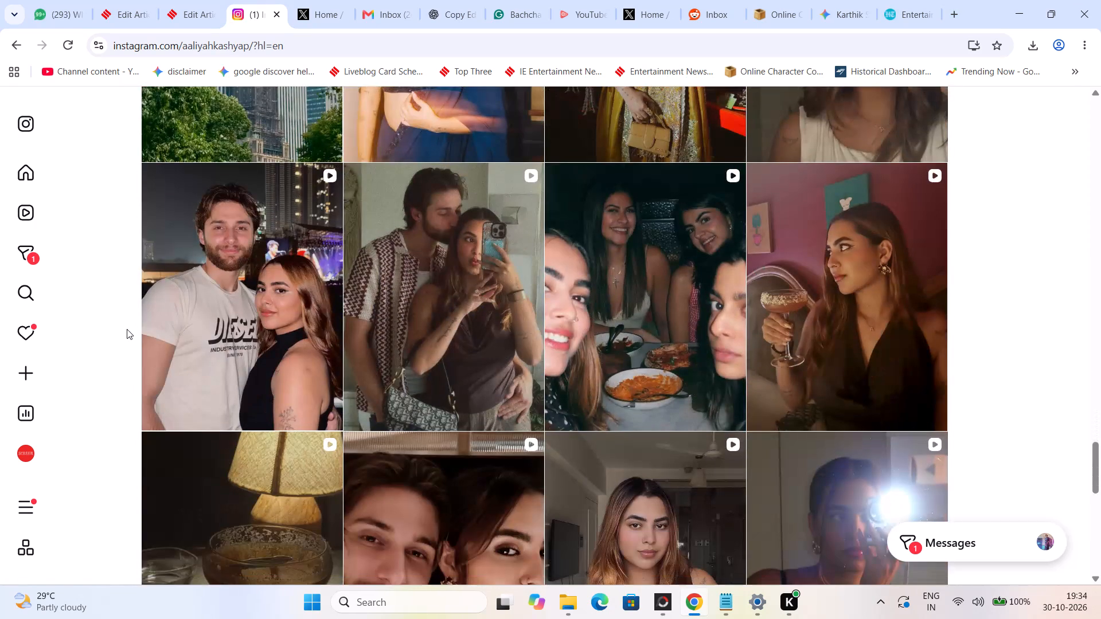
{"action": "scroll", "coordinate": [127, 329], "scroll_direction": "down", "scroll_amount": 2}
{"action": "scroll", "coordinate": [127, 329], "scroll_direction": "up", "scroll_amount": 2}
{"action": "scroll", "coordinate": [127, 329], "scroll_direction": "down", "scroll_amount": 7}
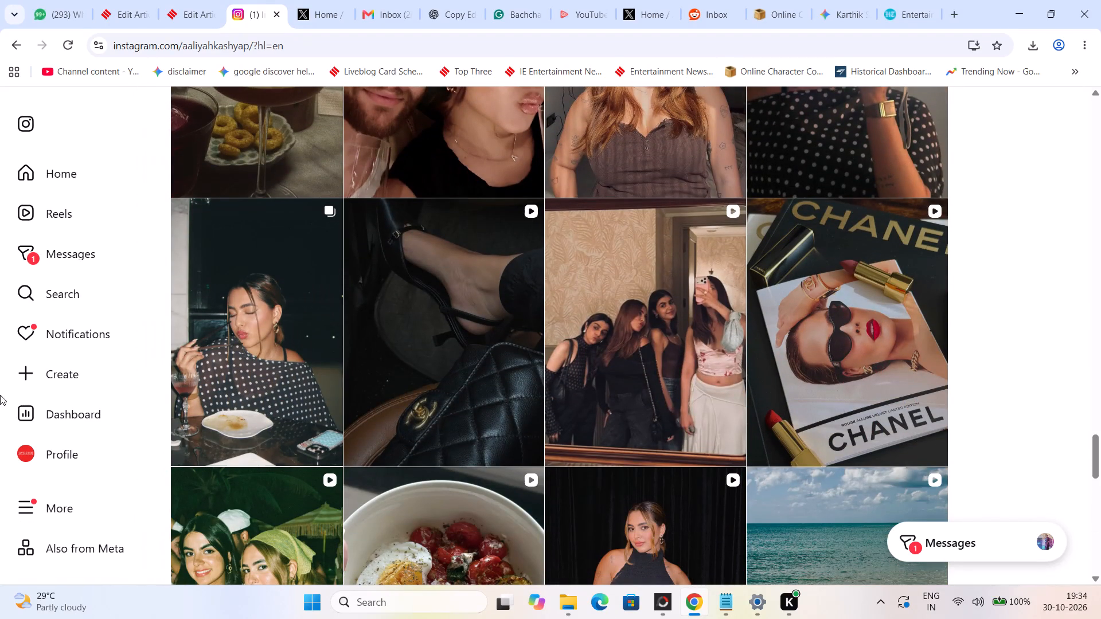
{"action": "scroll", "coordinate": [488, 281], "scroll_direction": "down", "scroll_amount": 8}
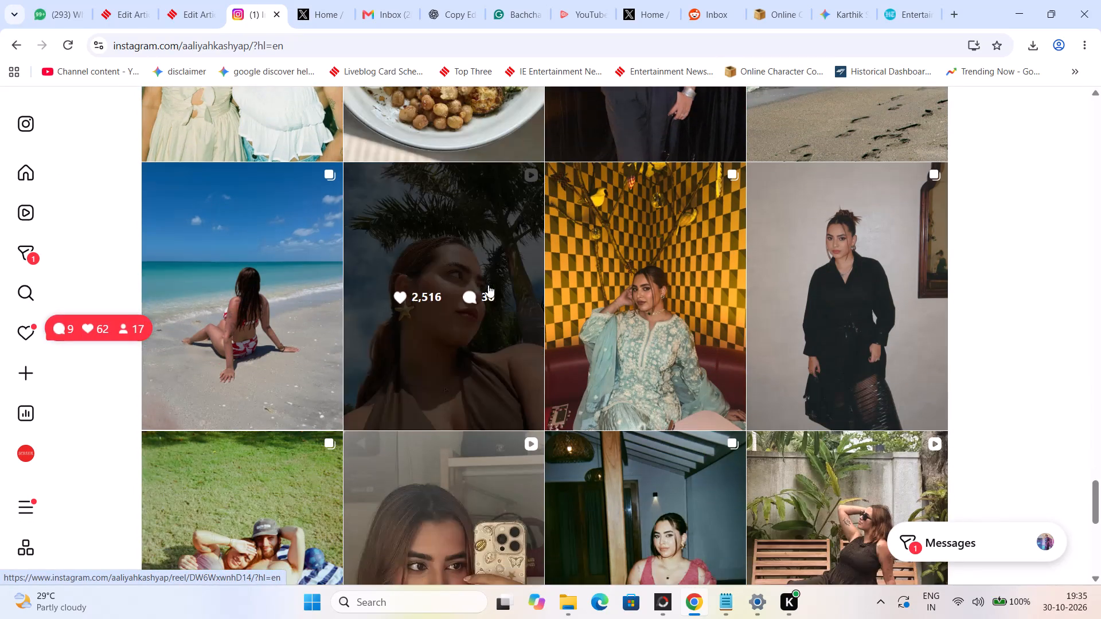
{"action": "scroll", "coordinate": [488, 285], "scroll_direction": "down", "scroll_amount": 10}
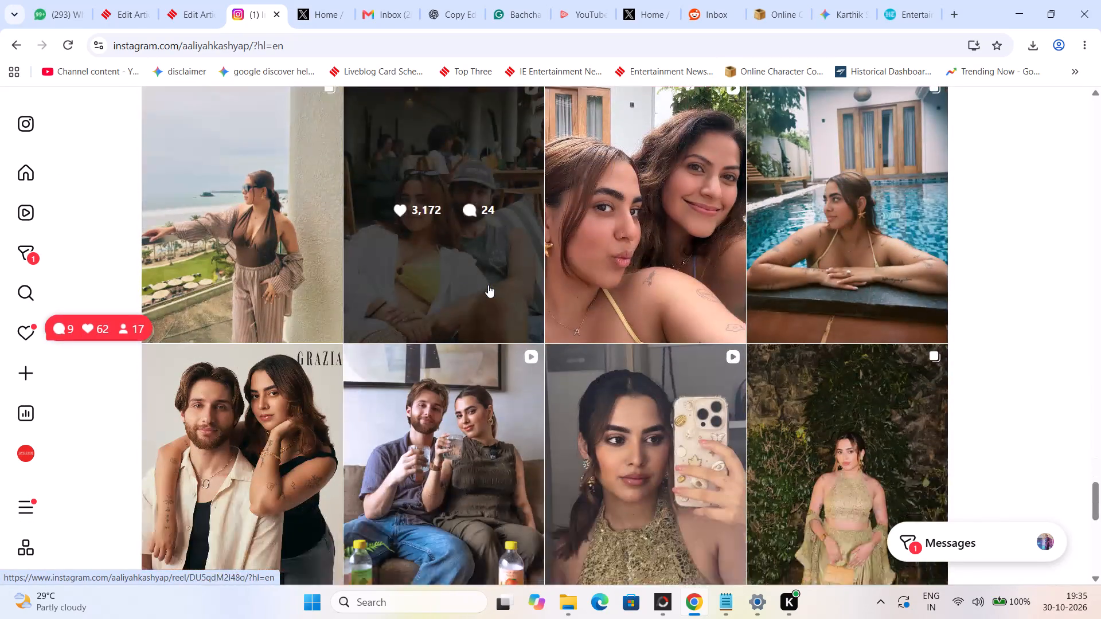
{"action": "scroll", "coordinate": [488, 285], "scroll_direction": "down", "scroll_amount": 6}
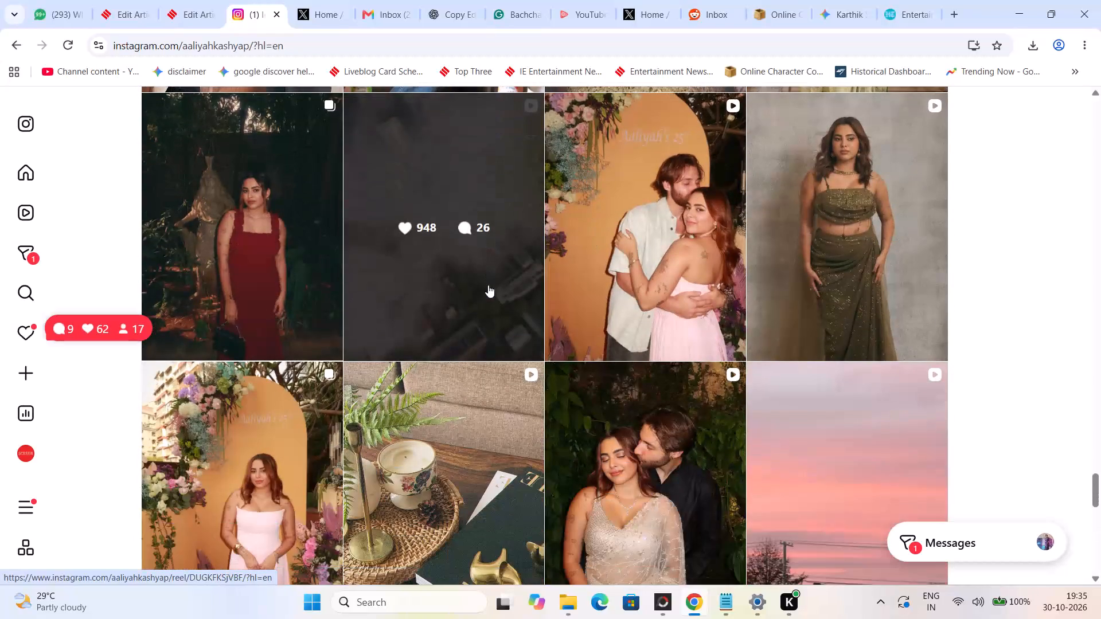
{"action": "scroll", "coordinate": [488, 285], "scroll_direction": "down", "scroll_amount": 8}
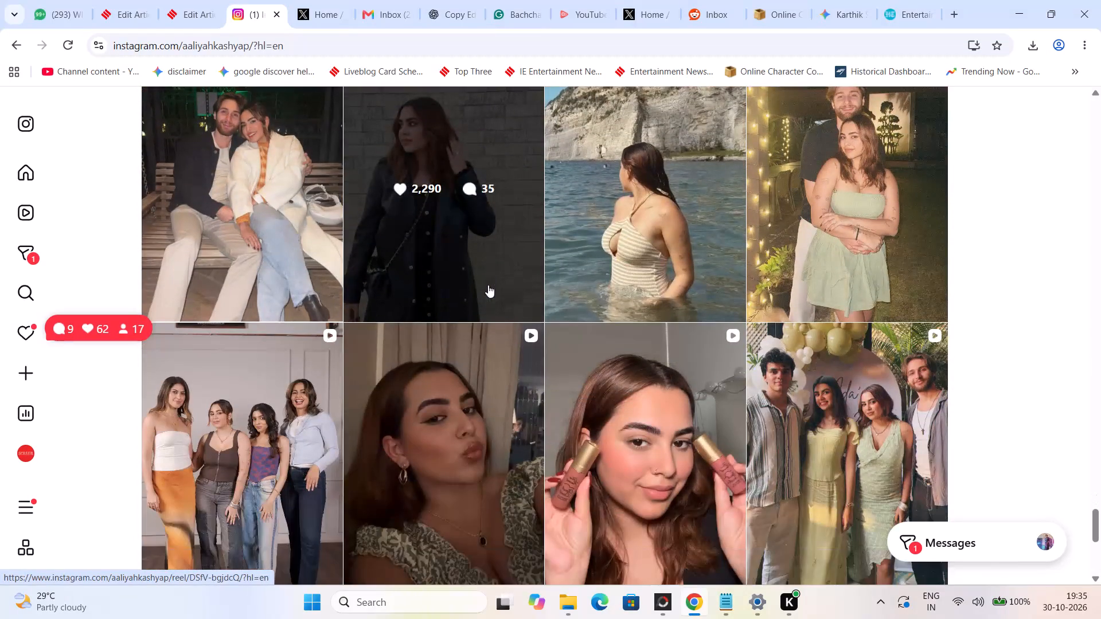
{"action": "scroll", "coordinate": [488, 285], "scroll_direction": "down", "scroll_amount": 9}
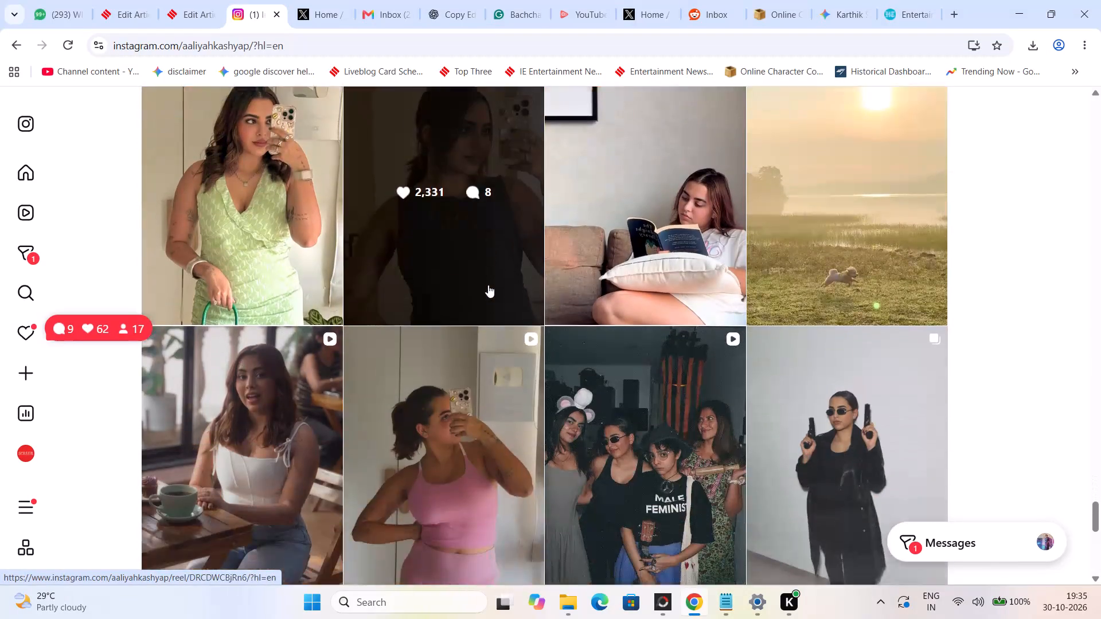
{"action": "scroll", "coordinate": [488, 285], "scroll_direction": "down", "scroll_amount": 9}
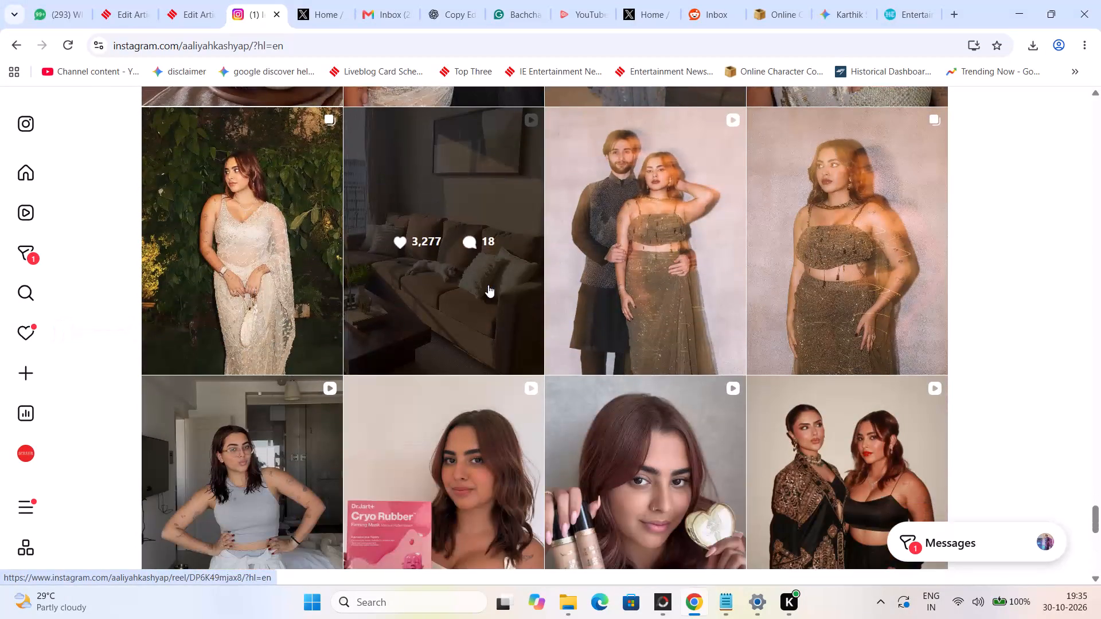
{"action": "scroll", "coordinate": [488, 285], "scroll_direction": "down", "scroll_amount": 12}
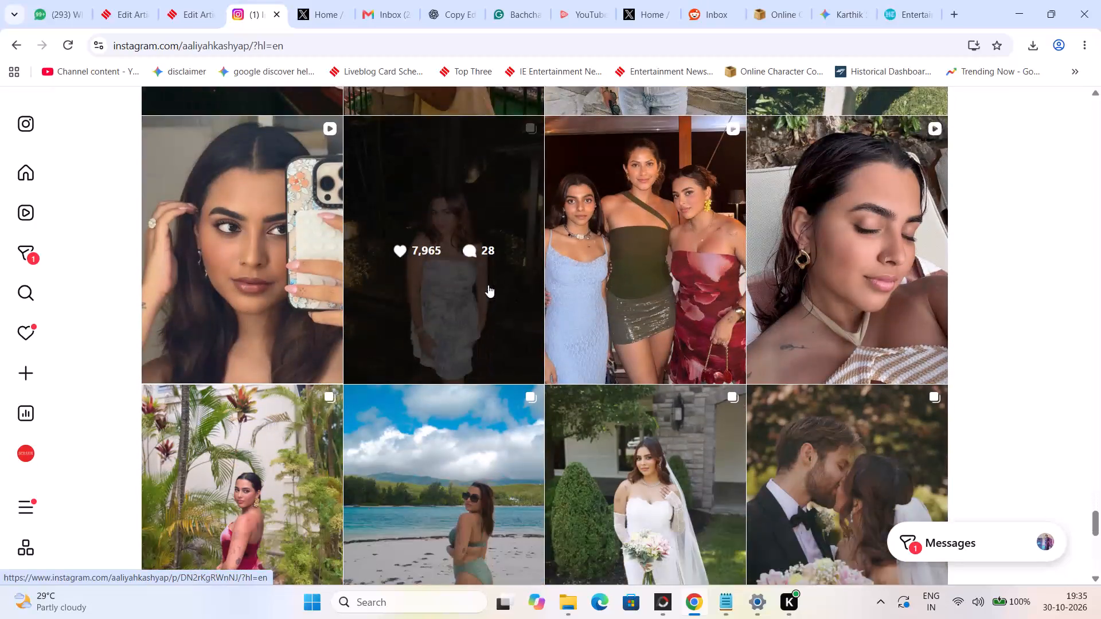
{"action": "scroll", "coordinate": [488, 285], "scroll_direction": "down", "scroll_amount": 10}
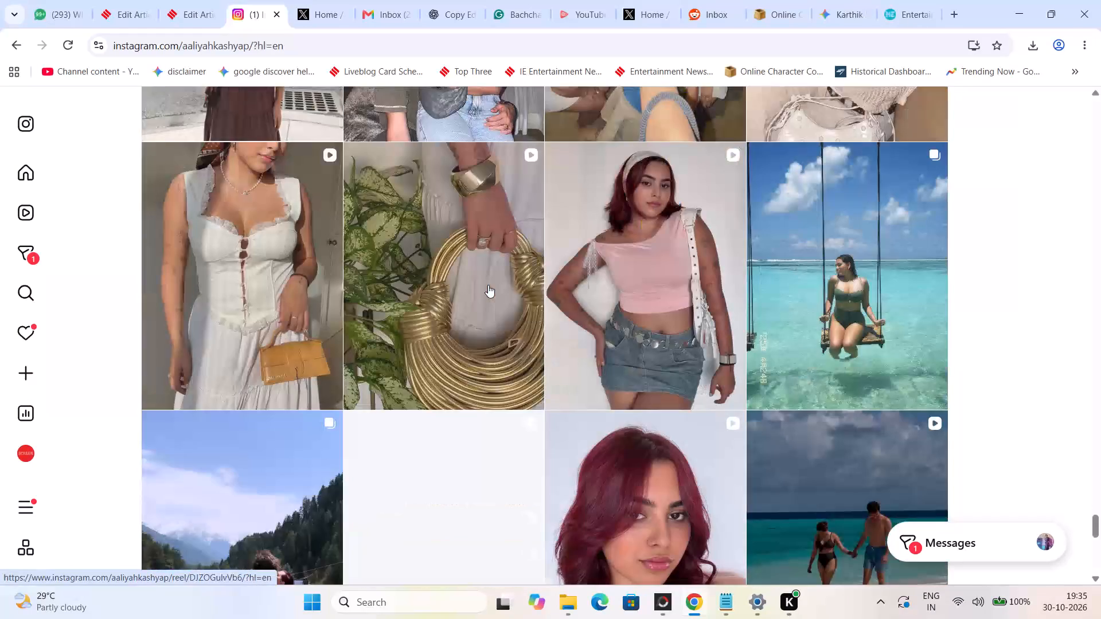
{"action": "scroll", "coordinate": [488, 285], "scroll_direction": "down", "scroll_amount": 3}
{"action": "scroll", "coordinate": [488, 285], "scroll_direction": "up", "scroll_amount": 3}
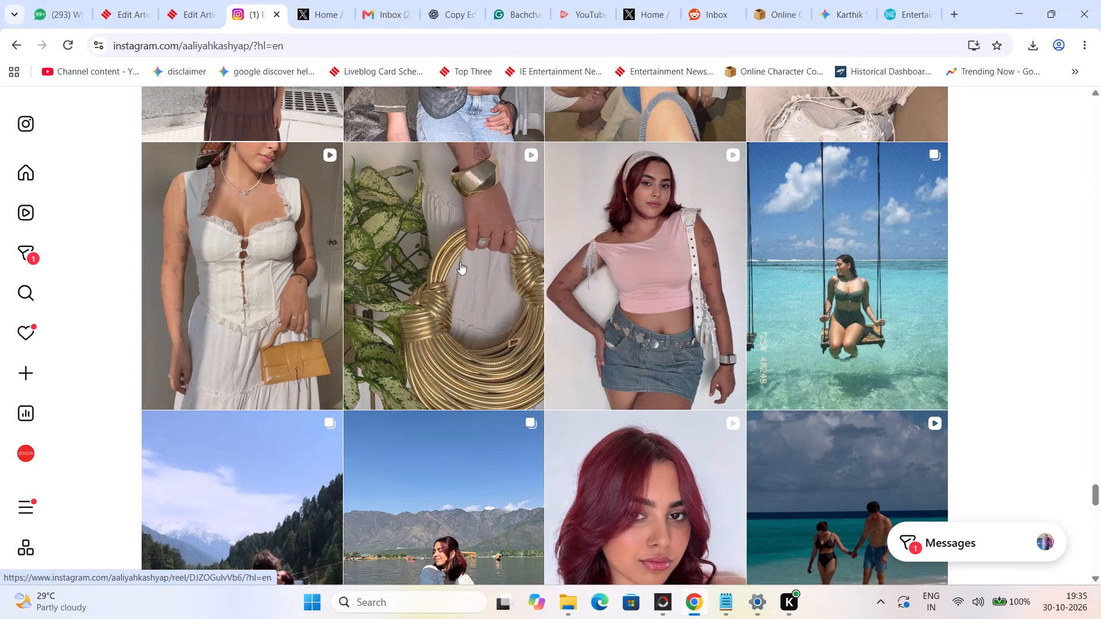
{"action": "scroll", "coordinate": [492, 340], "scroll_direction": "down", "scroll_amount": 8}
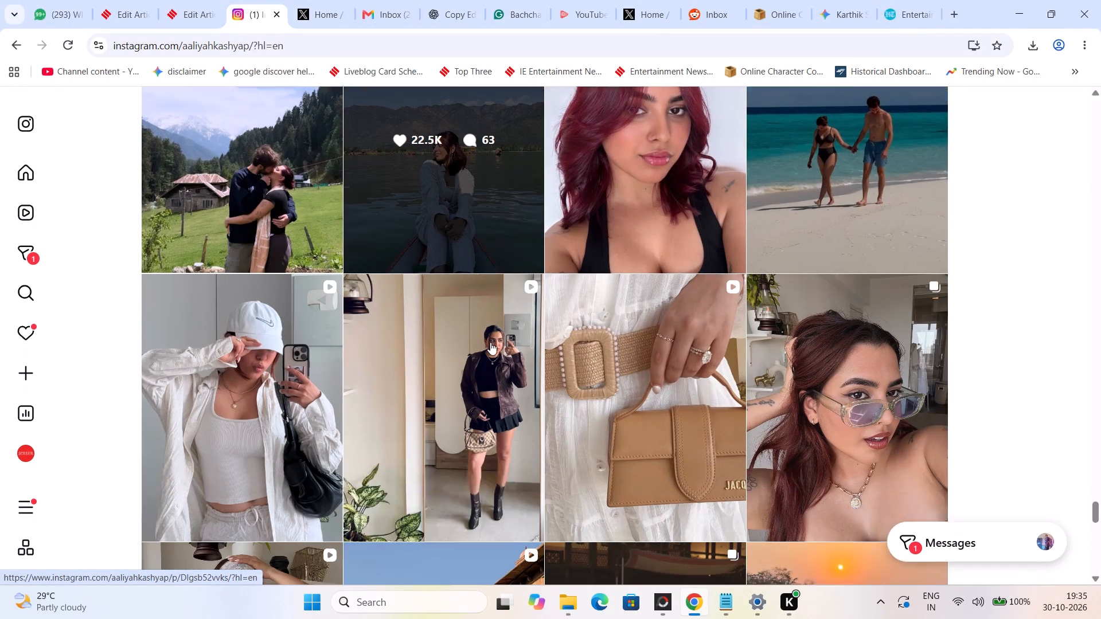
{"action": "scroll", "coordinate": [487, 339], "scroll_direction": "down", "scroll_amount": 4}
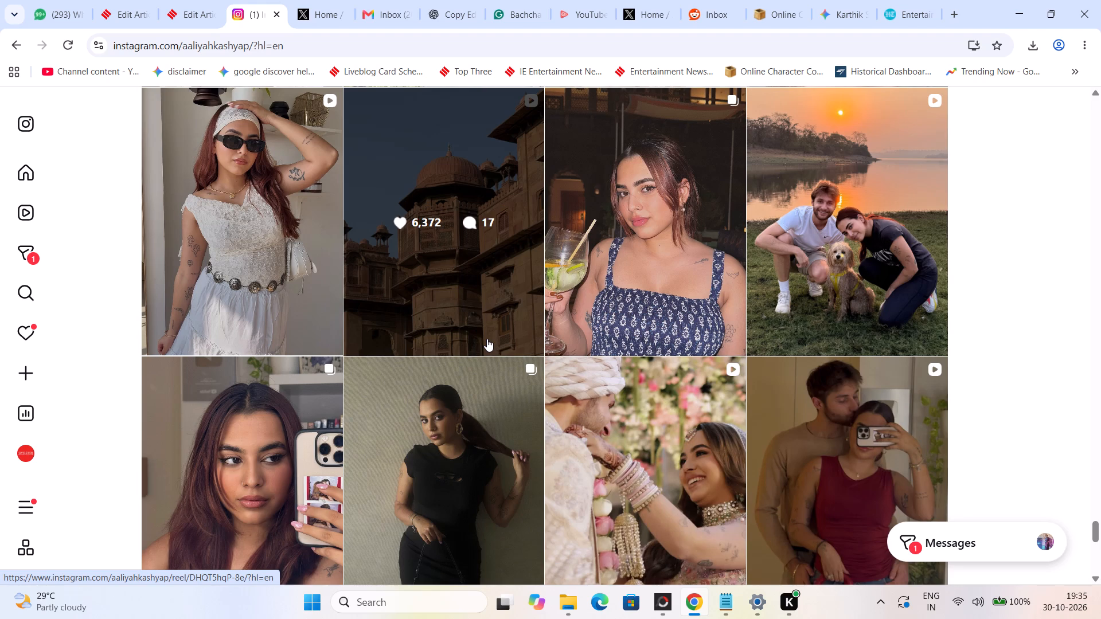
View the reel whose cover shows the tan Jacquemus handbag, and return to the profile grid.
{"action": "scroll", "coordinate": [487, 339], "scroll_direction": "up", "scroll_amount": 4}
{"action": "left_click", "coordinate": [616, 285]}
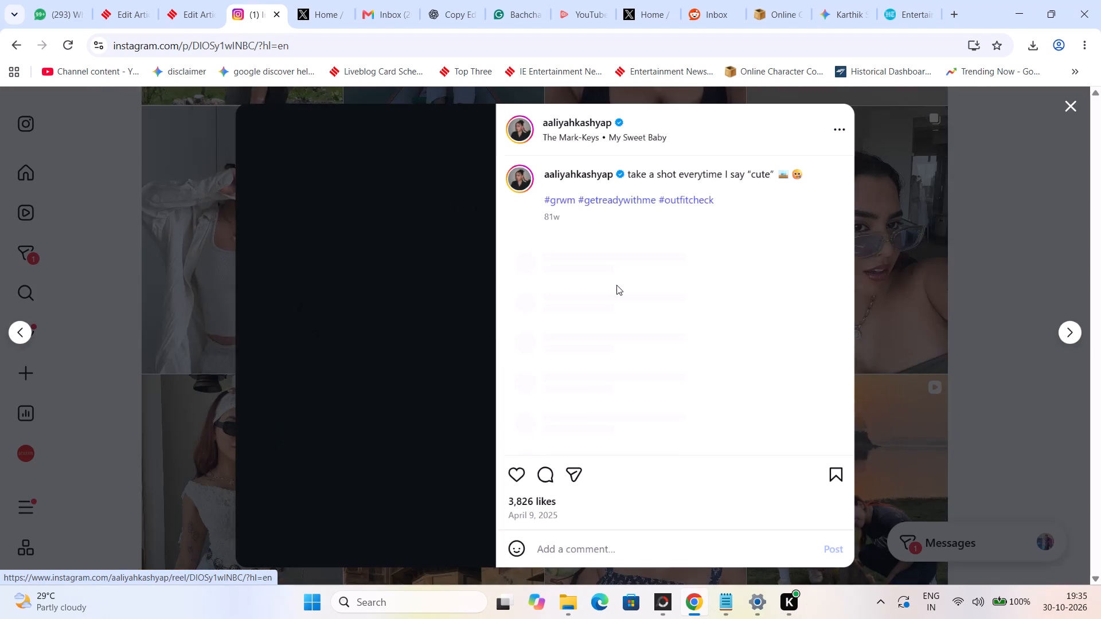
{"action": "left_click", "coordinate": [1007, 167]}
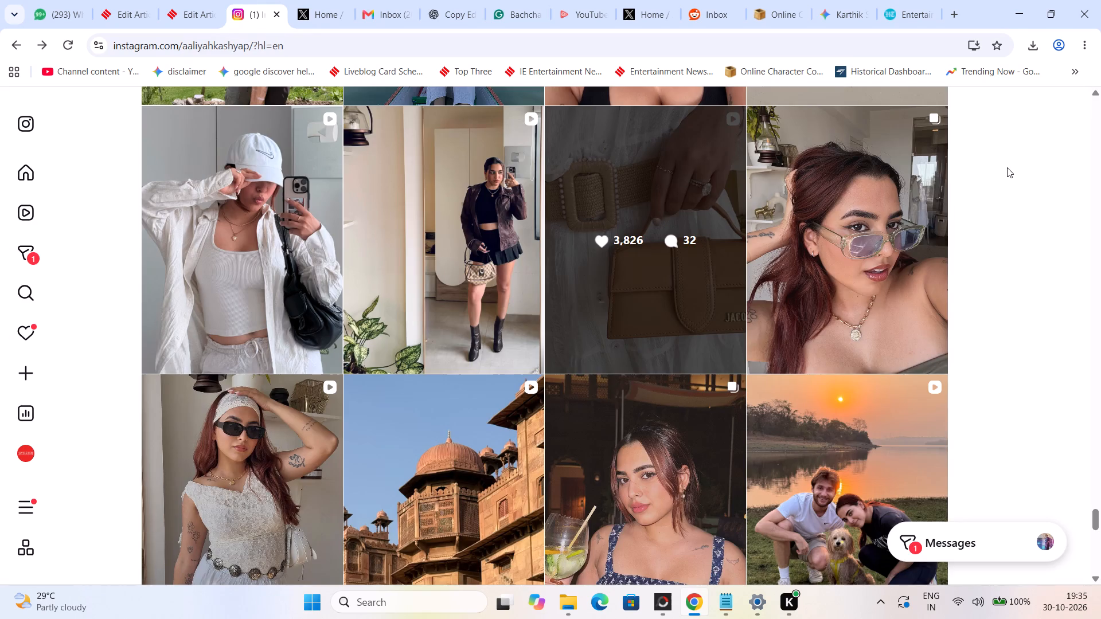
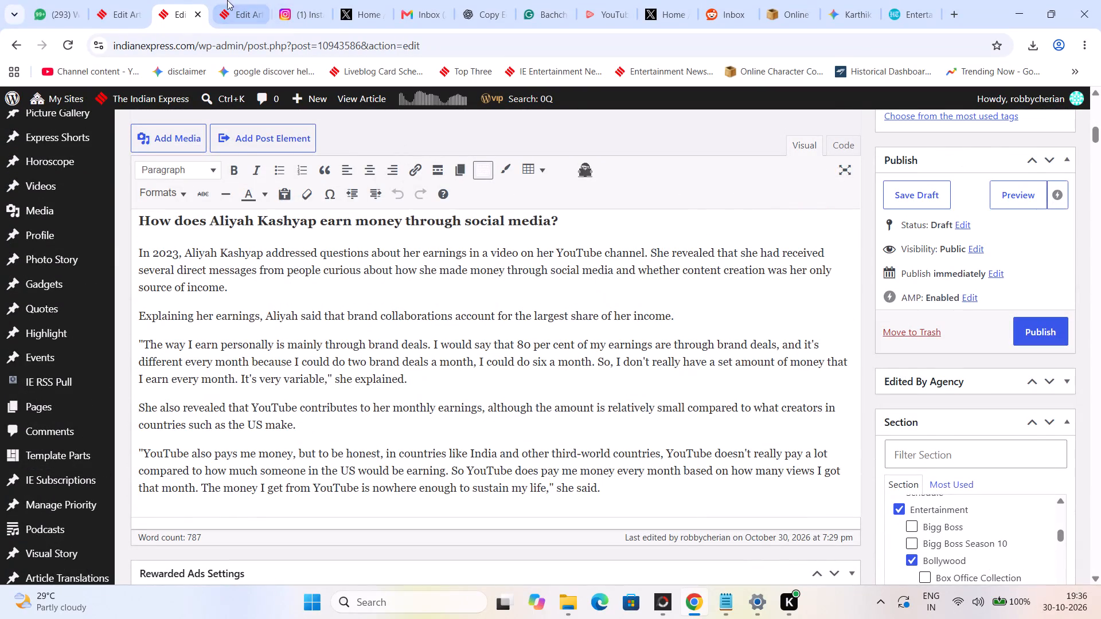
{"action": "left_click", "coordinate": [323, 0]}
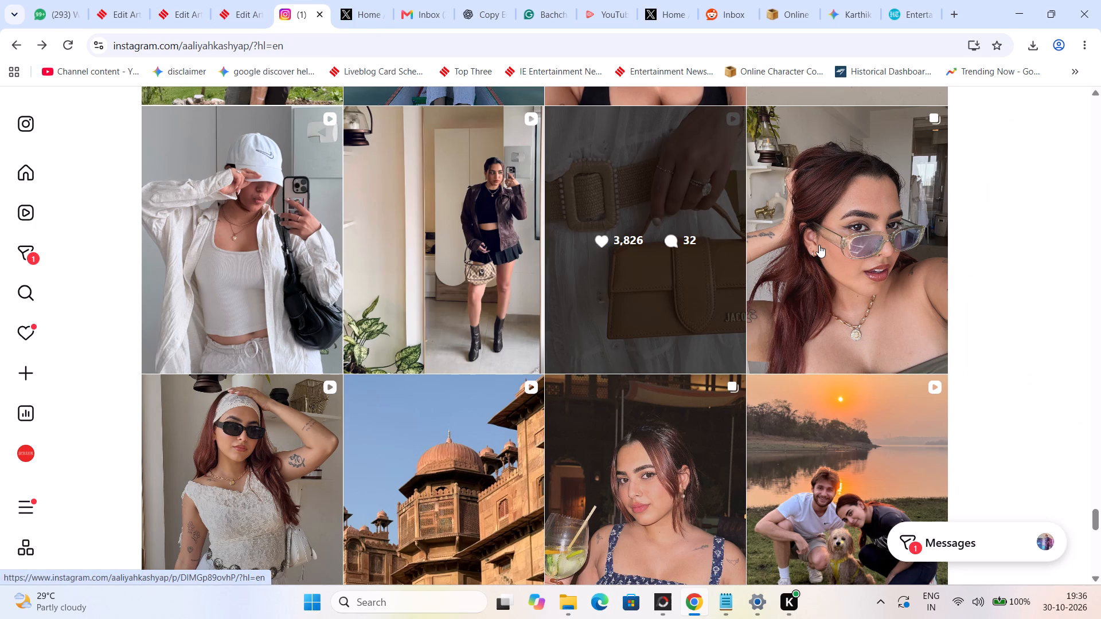
{"action": "scroll", "coordinate": [671, 265], "scroll_direction": "down", "scroll_amount": 9}
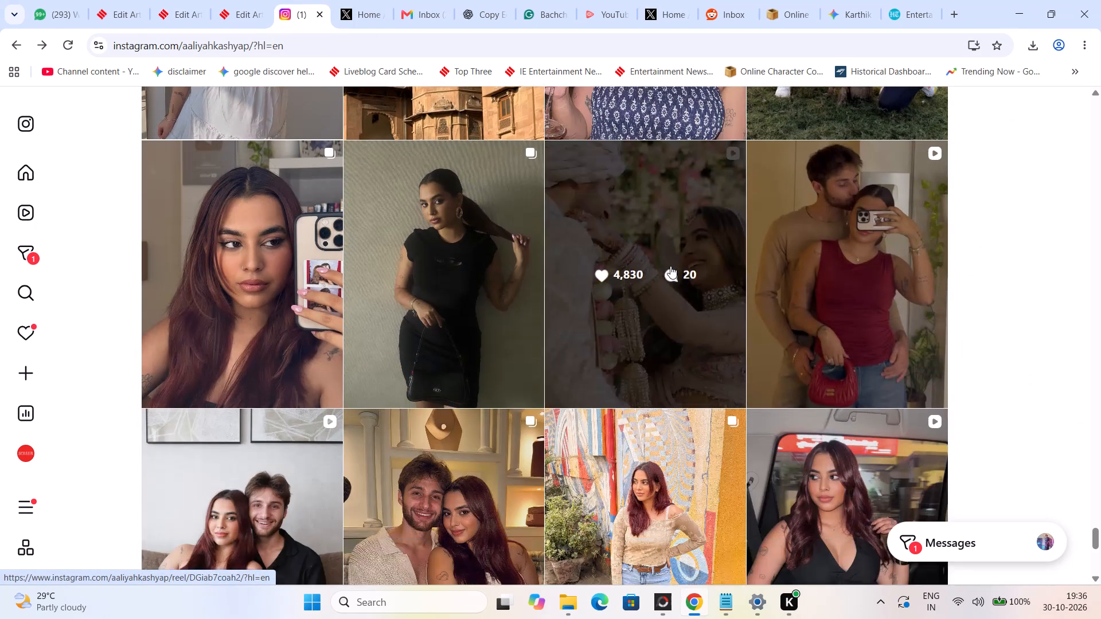
{"action": "scroll", "coordinate": [670, 266], "scroll_direction": "down", "scroll_amount": 2}
{"action": "scroll", "coordinate": [670, 266], "scroll_direction": "up", "scroll_amount": 2}
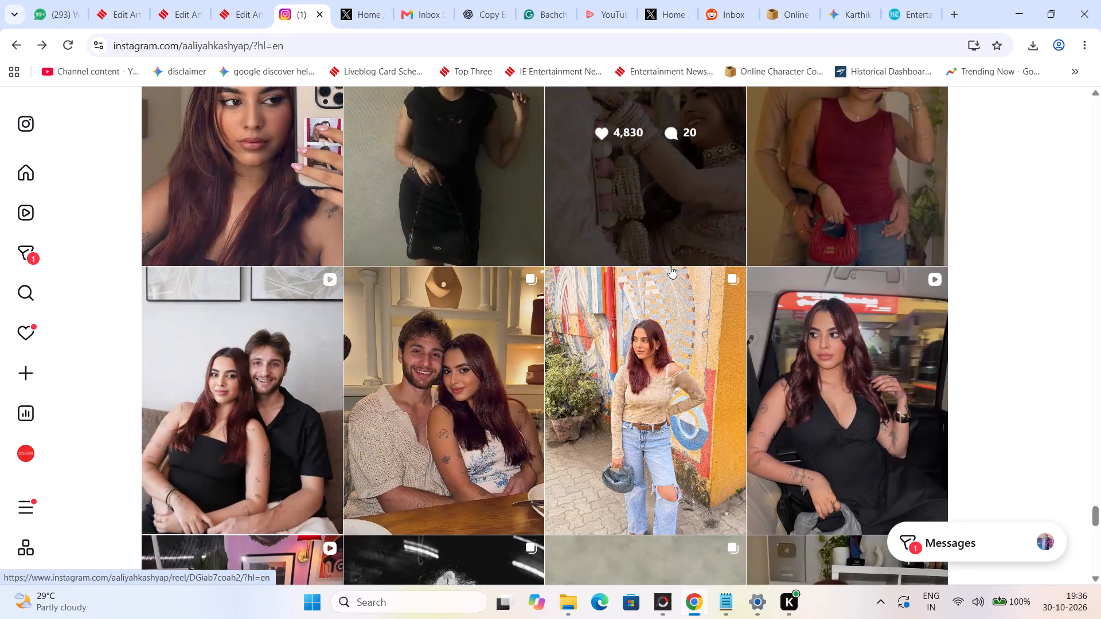
{"action": "scroll", "coordinate": [670, 266], "scroll_direction": "down", "scroll_amount": 6}
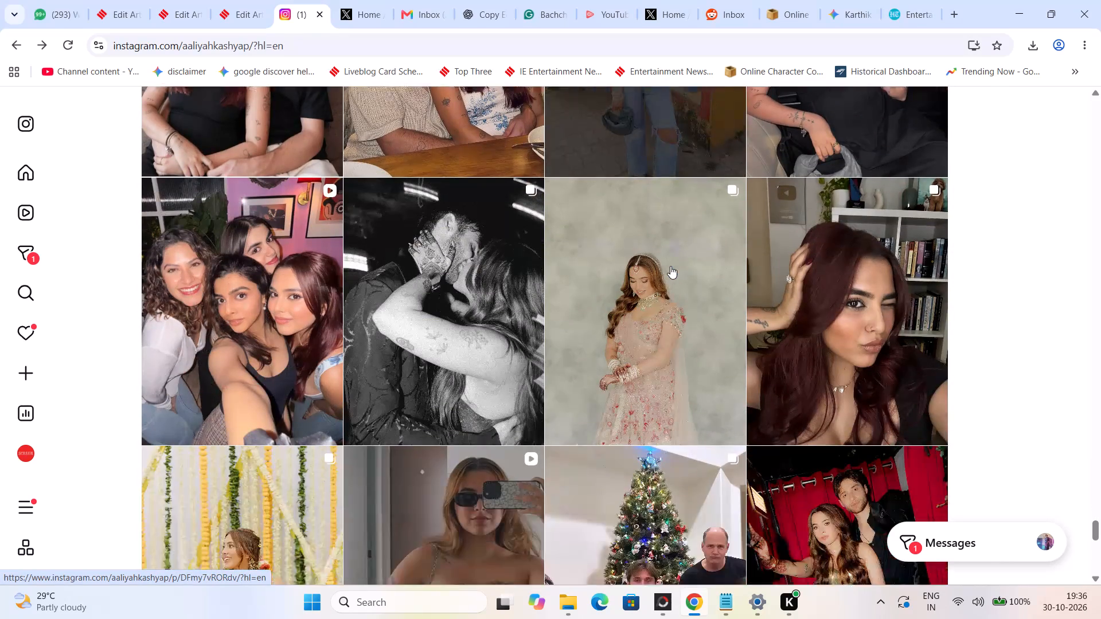
{"action": "scroll", "coordinate": [670, 266], "scroll_direction": "down", "scroll_amount": 15}
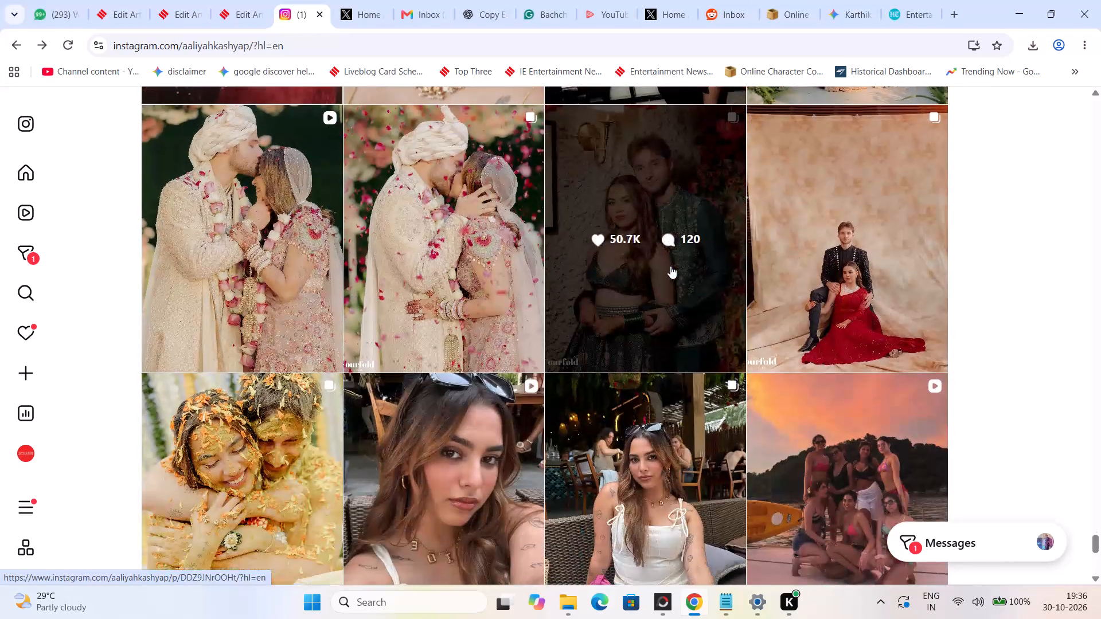
{"action": "scroll", "coordinate": [670, 266], "scroll_direction": "down", "scroll_amount": 7}
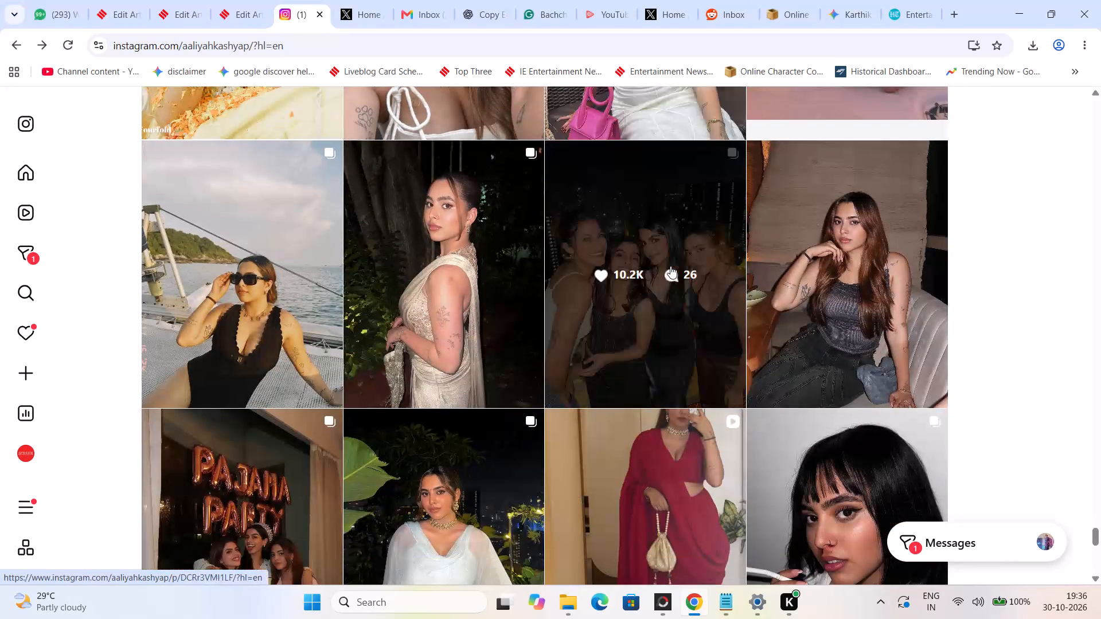
{"action": "scroll", "coordinate": [670, 266], "scroll_direction": "down", "scroll_amount": 15}
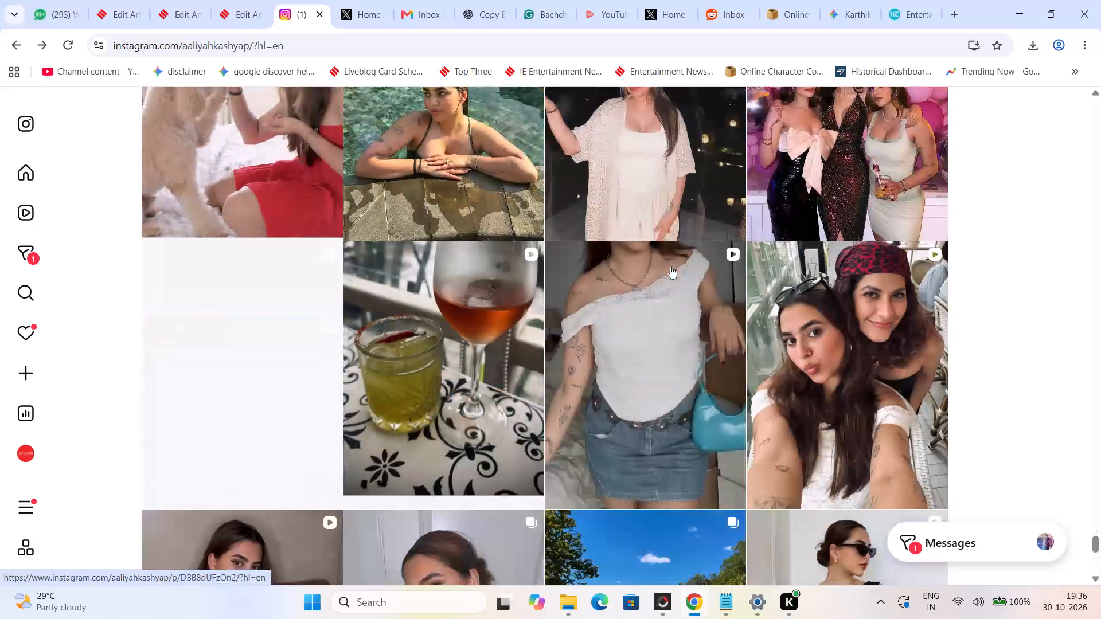
{"action": "scroll", "coordinate": [670, 266], "scroll_direction": "down", "scroll_amount": 9}
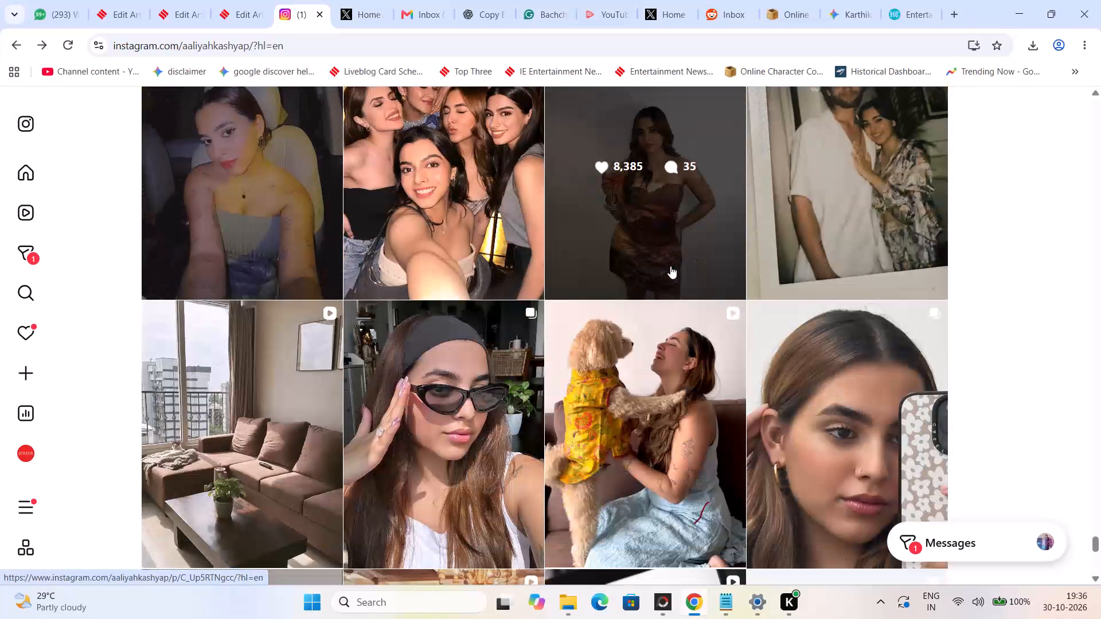
{"action": "scroll", "coordinate": [670, 266], "scroll_direction": "up", "scroll_amount": 6}
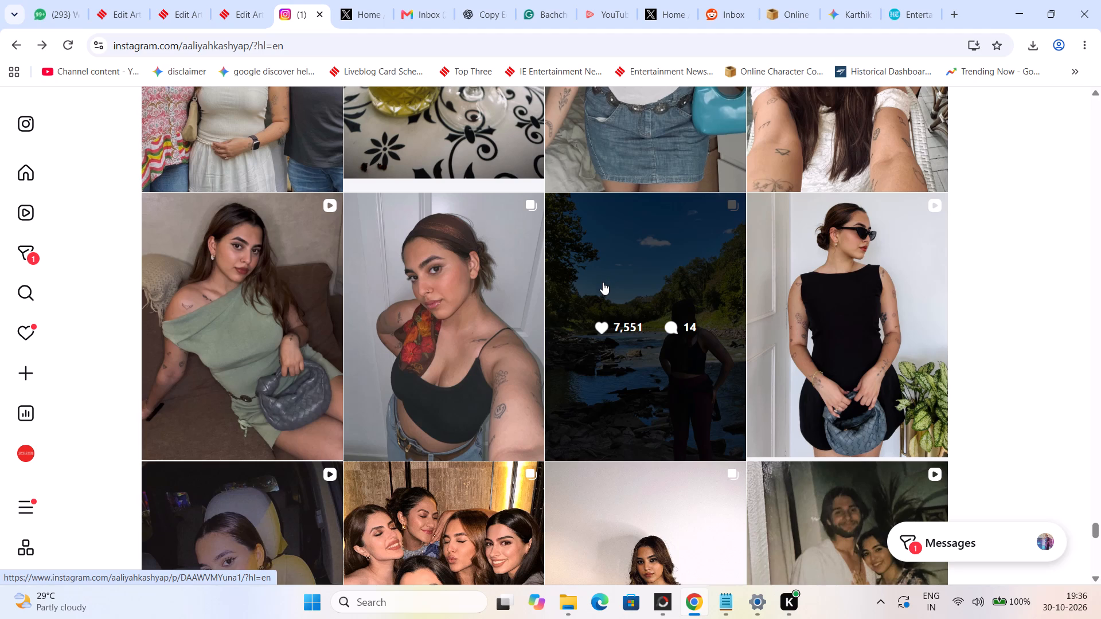
{"action": "key", "text": "Print"}
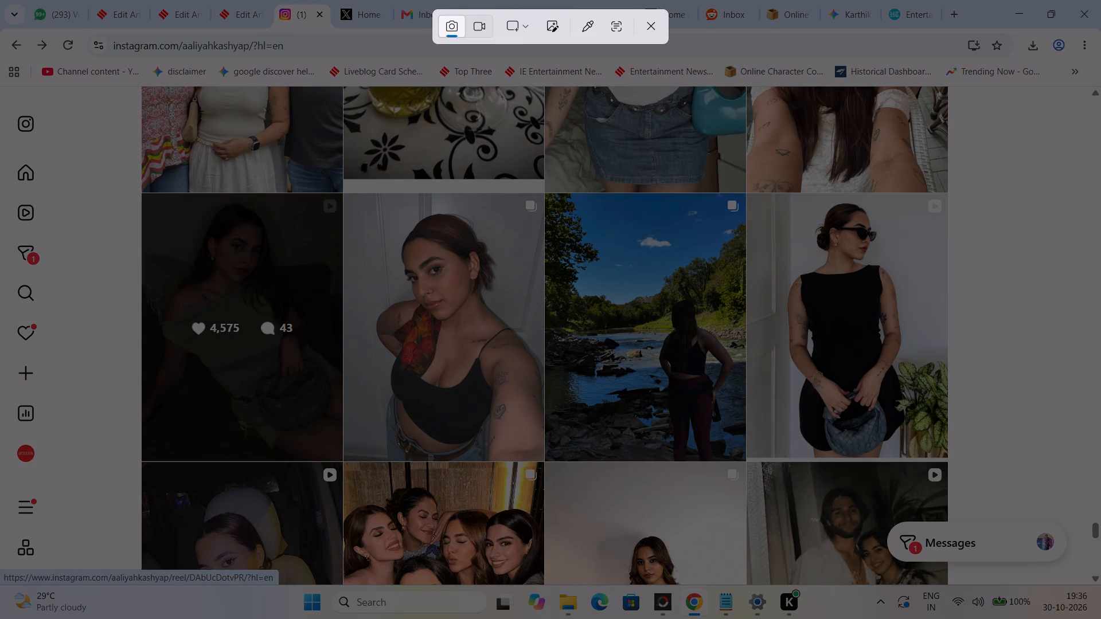
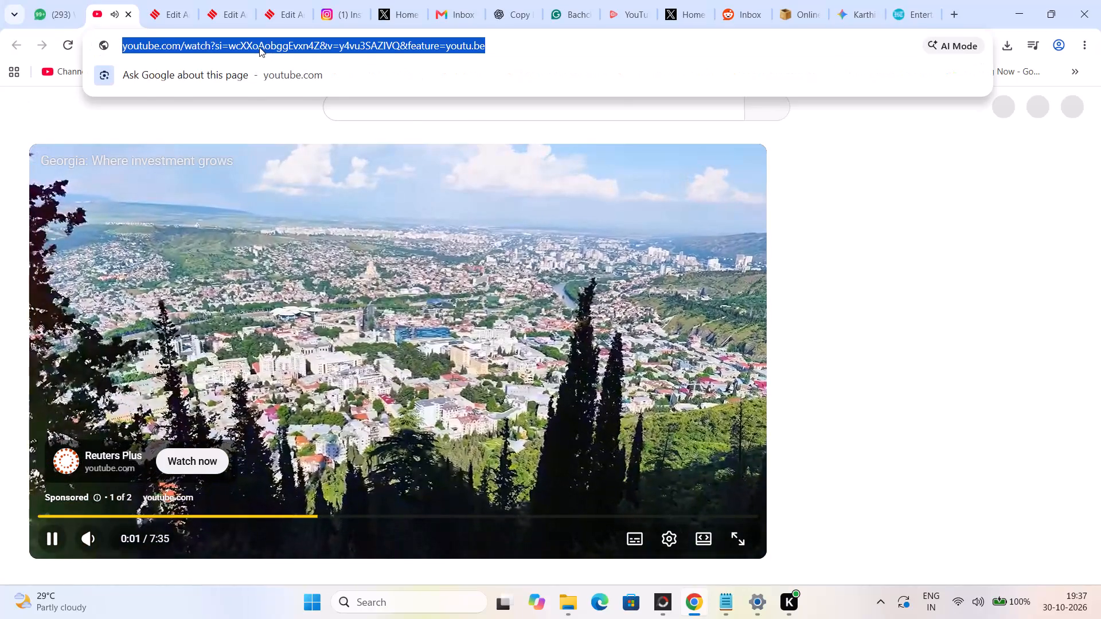
Search Google for "download youtube screenshot".
{"action": "left_click", "coordinate": [262, 78]}
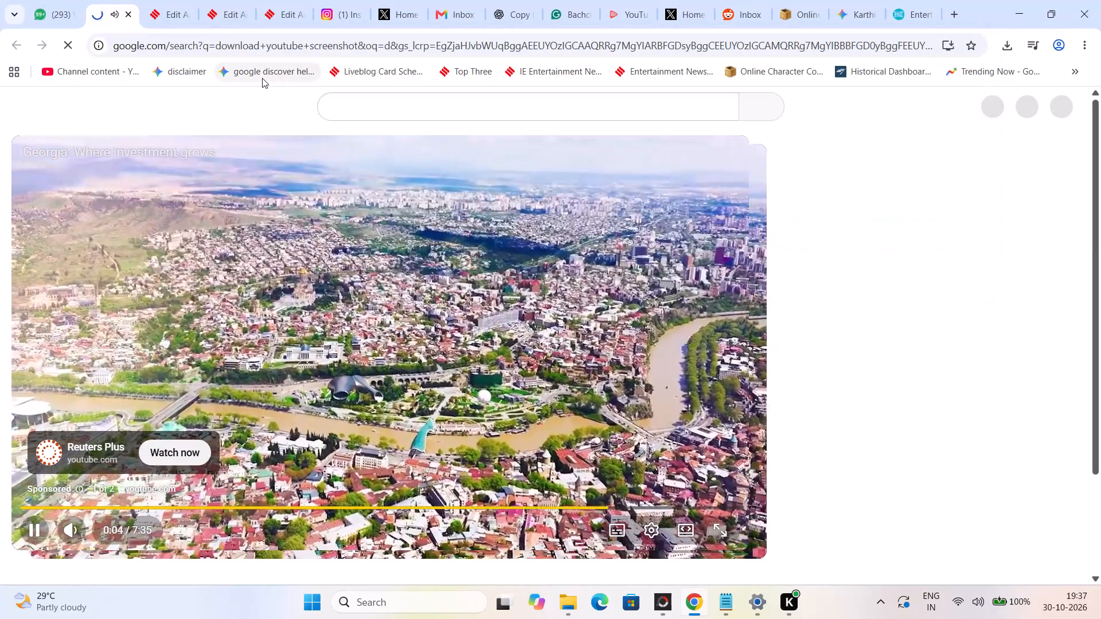
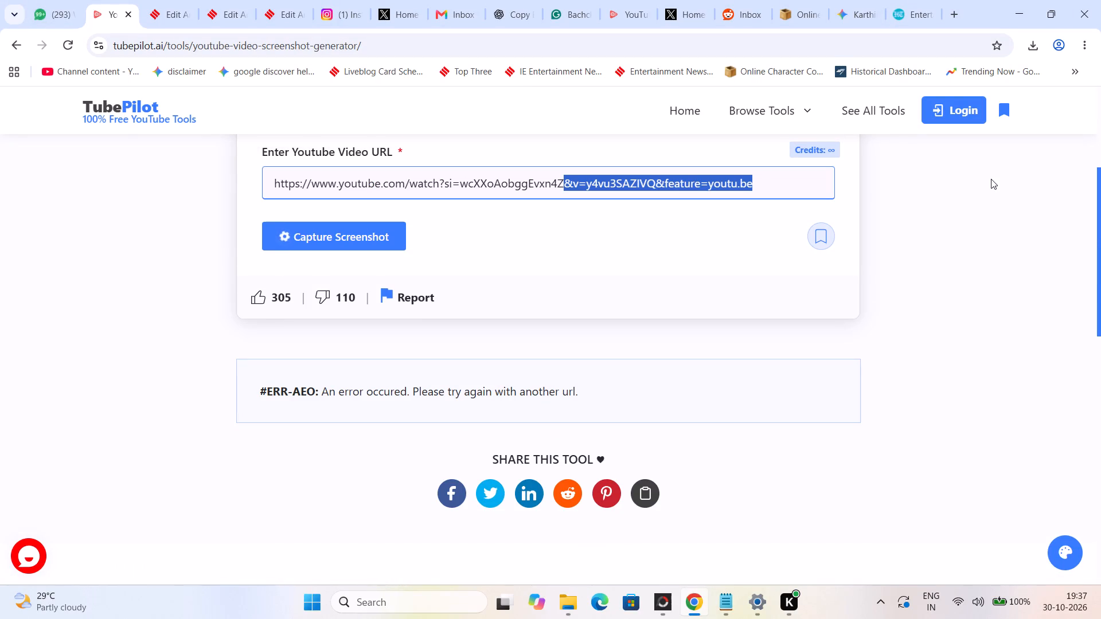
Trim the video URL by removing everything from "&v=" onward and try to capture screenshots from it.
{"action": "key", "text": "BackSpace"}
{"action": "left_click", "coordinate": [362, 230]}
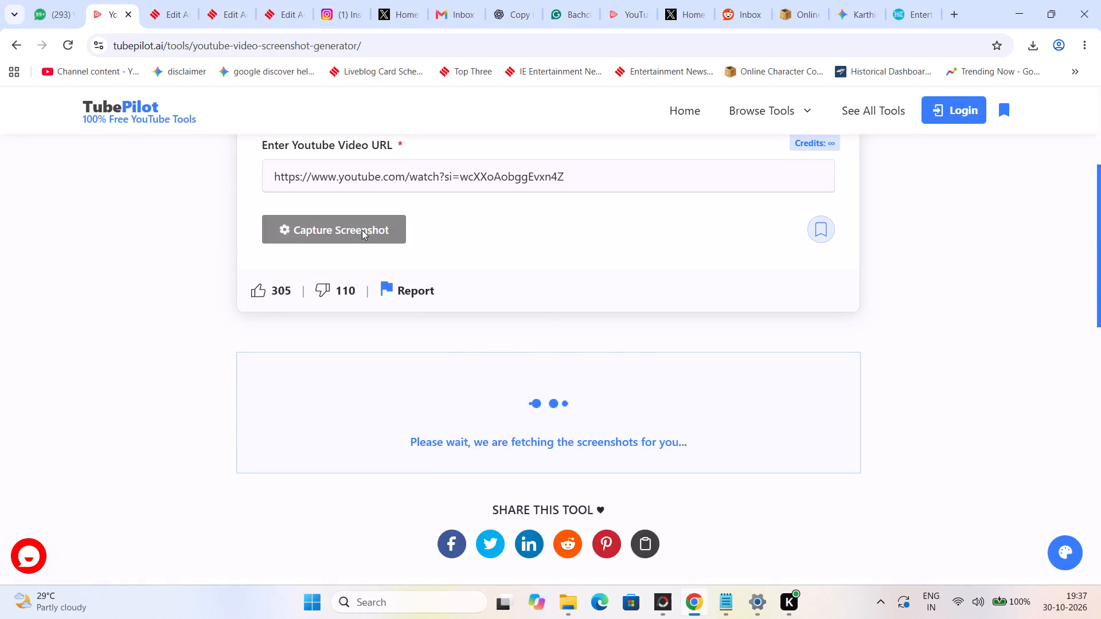
Copy the shortened video URL and load it directly in the browser to check which YouTube video it opens.
{"action": "scroll", "coordinate": [362, 230], "scroll_direction": "up", "scroll_amount": 3}
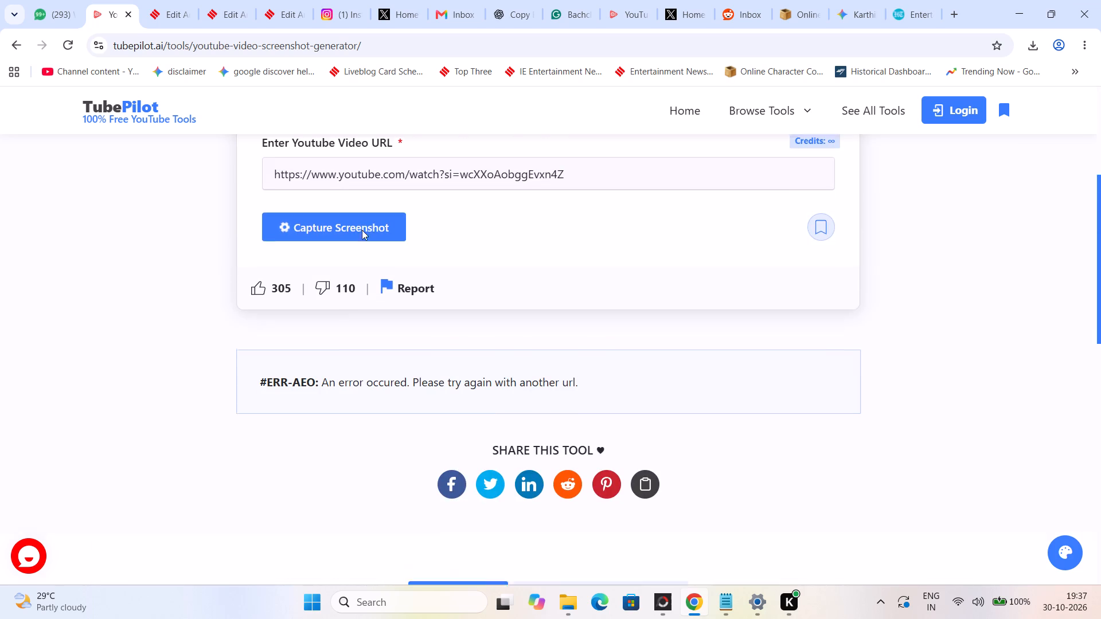
{"action": "triple_click", "coordinate": [413, 186]}
{"action": "key", "text": "ctrl+c"}
{"action": "left_click", "coordinate": [192, 49]}
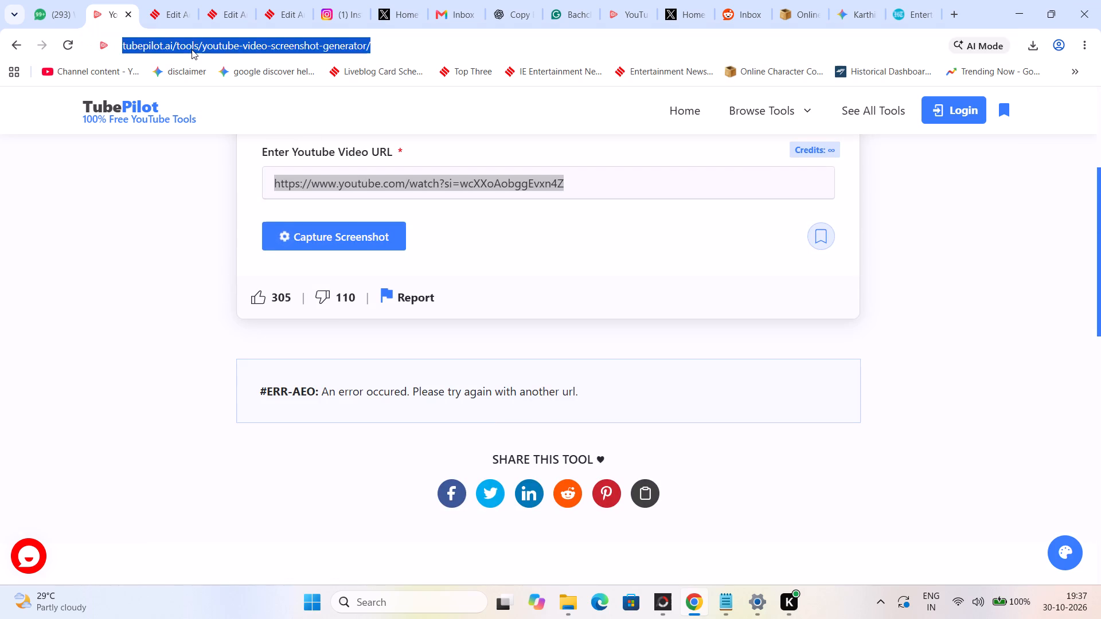
{"action": "key", "text": "ctrl+v"}
{"action": "key", "text": "Return"}
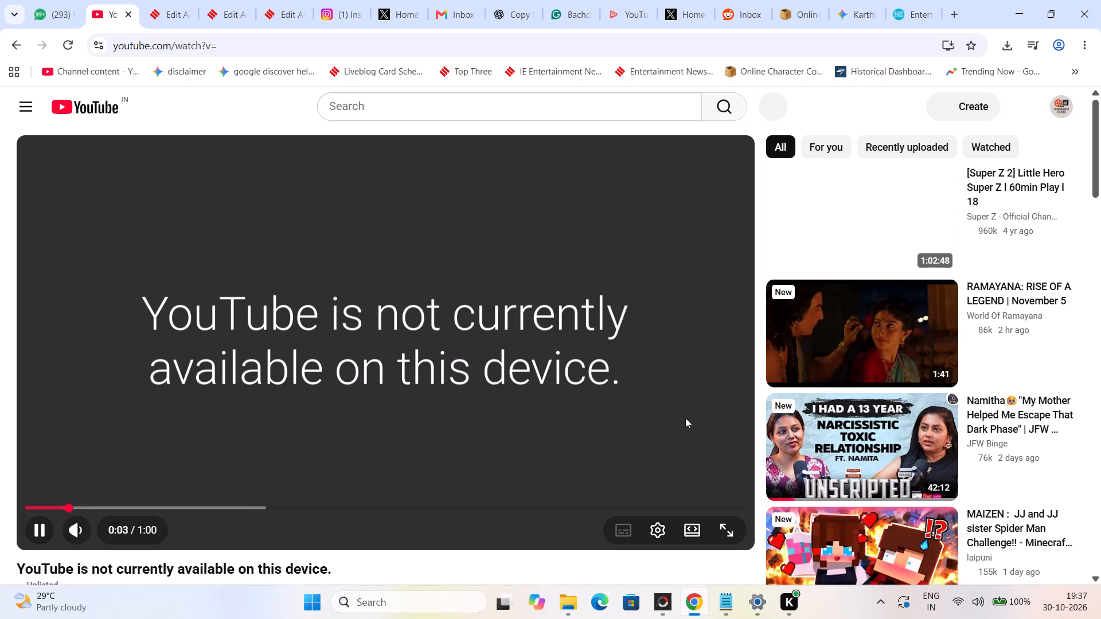
{"action": "scroll", "coordinate": [543, 448], "scroll_direction": "down", "scroll_amount": 2}
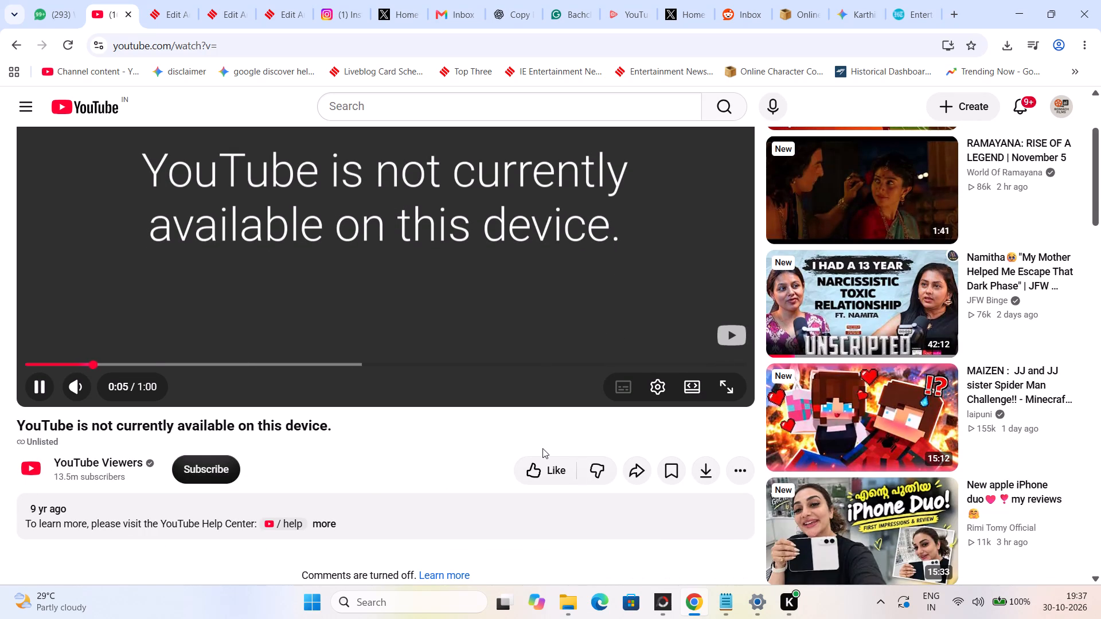
Return to the Google search results for "download youtube screenshot".
{"action": "left_click", "coordinate": [4, 41]}
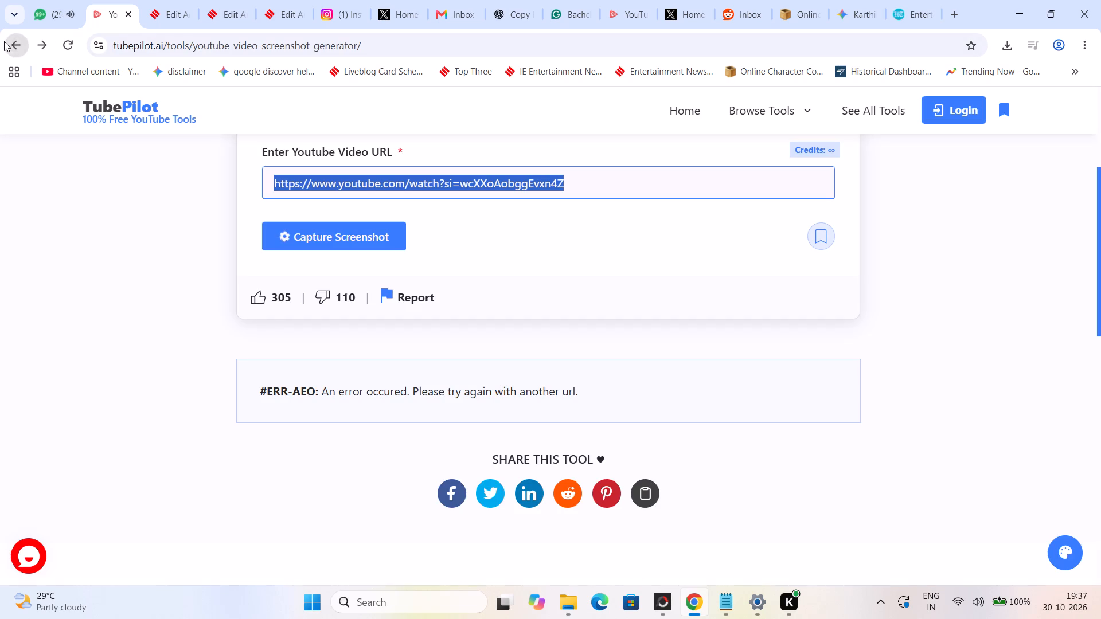
{"action": "left_click", "coordinate": [9, 46]}
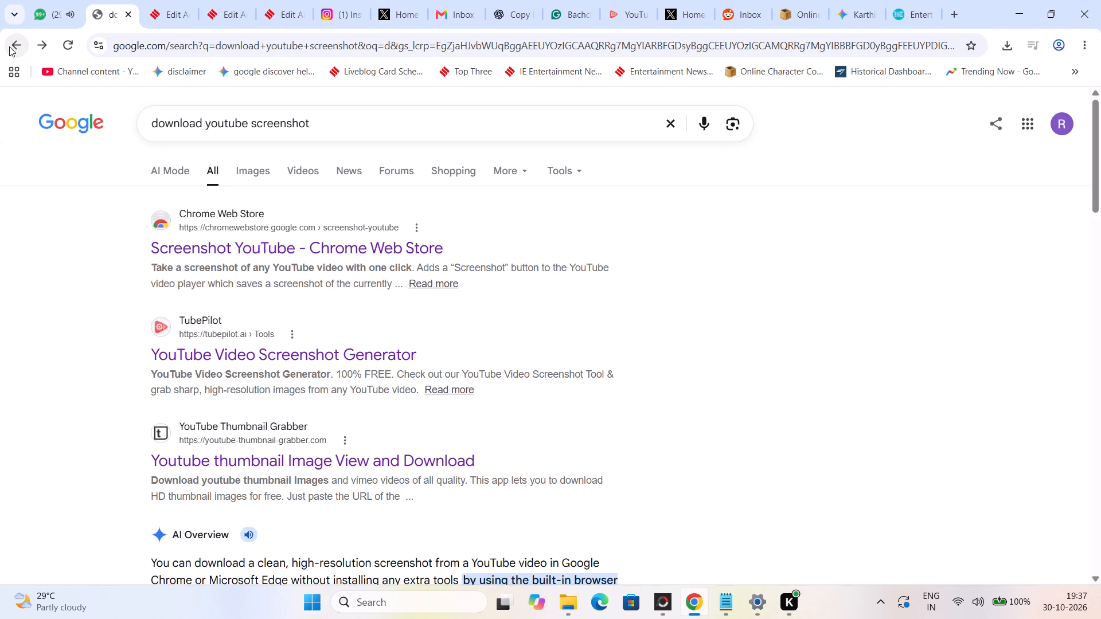
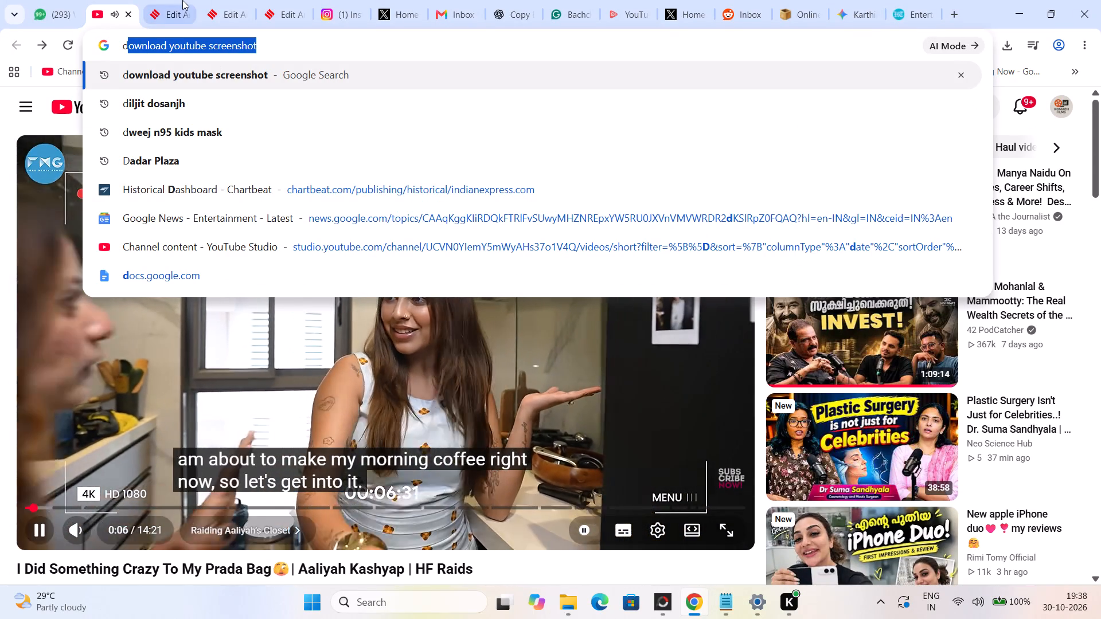
In the Instagram profile's browser tab, search Google for "download youtube screenshot" and open TubePilot's YouTube Video Screenshot Generator.
{"action": "left_click", "coordinate": [342, 0]}
{"action": "left_click", "coordinate": [352, 44]}
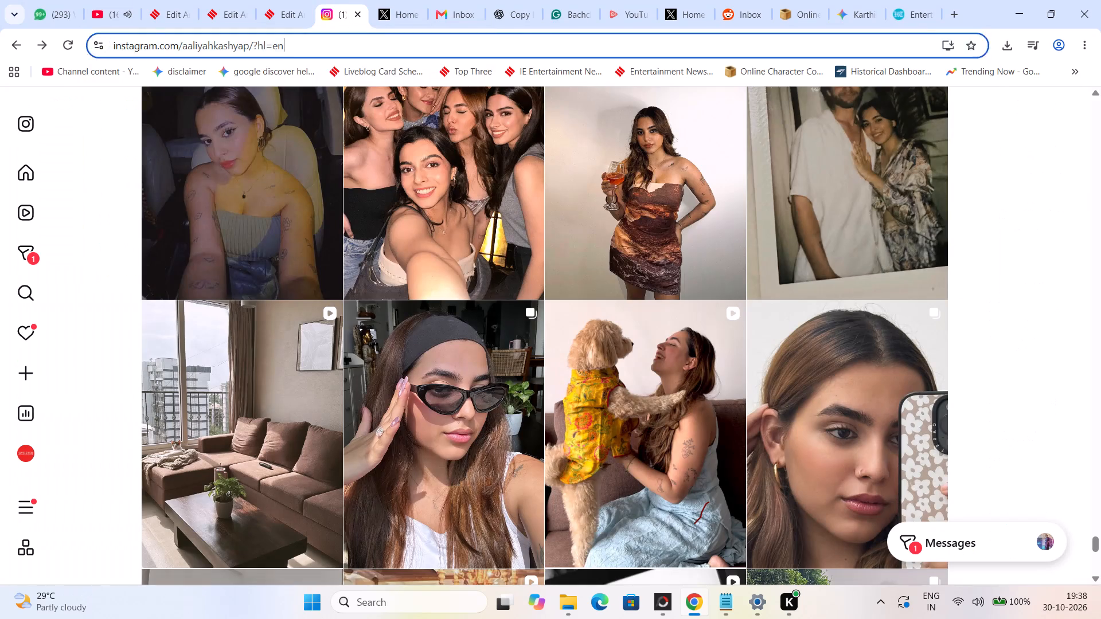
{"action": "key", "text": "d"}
{"action": "left_click", "coordinate": [352, 74]}
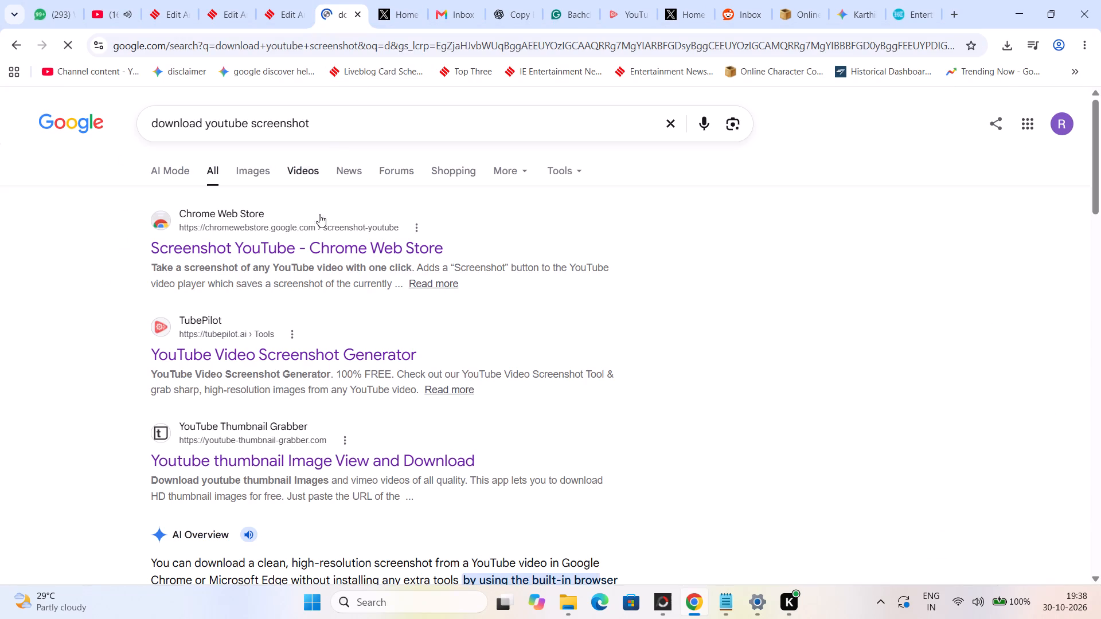
{"action": "left_click", "coordinate": [306, 353]}
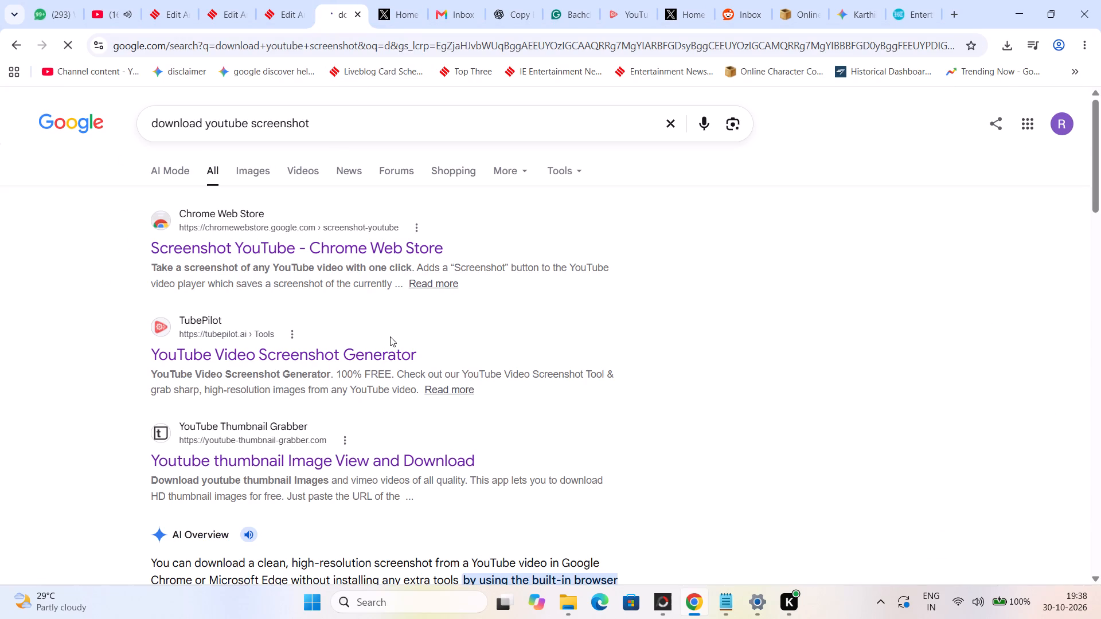
Start entering the YouTube video URL in the screenshot generator.
{"action": "left_click", "coordinate": [390, 431]}
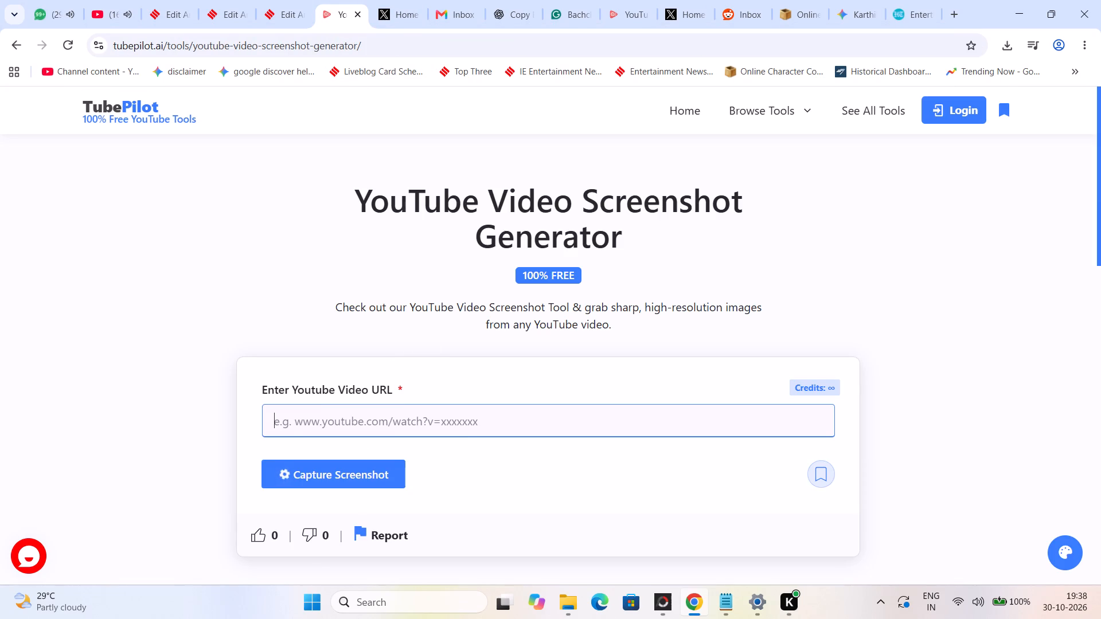
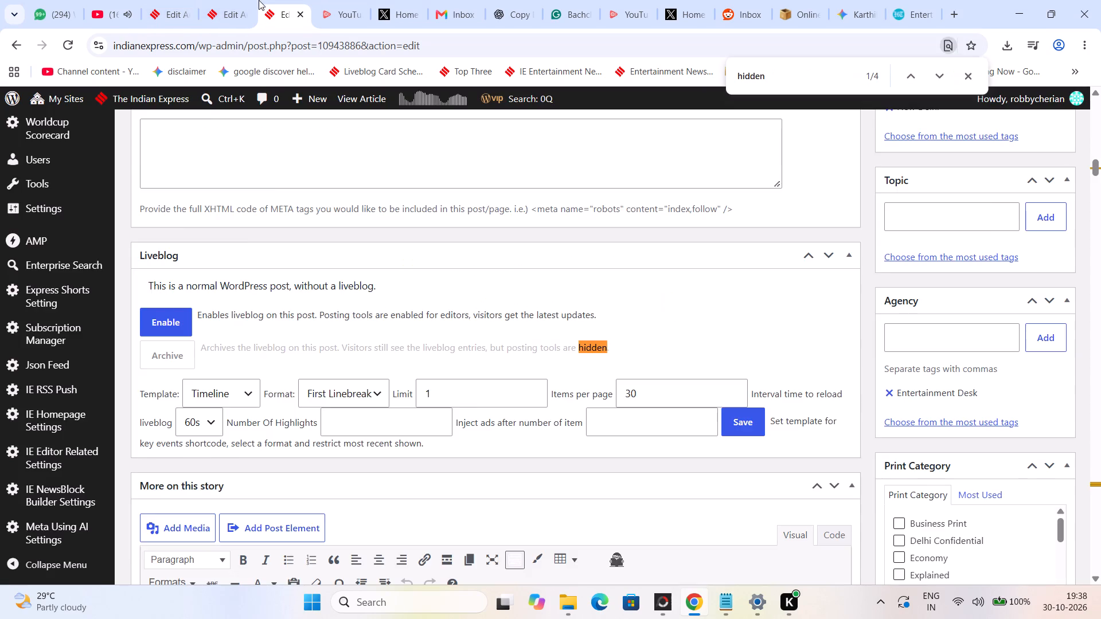
In the Aliyah Kashyap article, replace "Mashable India" with "Hauterrfly" in the paragraph about the "big girl bag".
{"action": "left_click", "coordinate": [240, 2]}
{"action": "scroll", "coordinate": [524, 285], "scroll_direction": "up", "scroll_amount": 11}
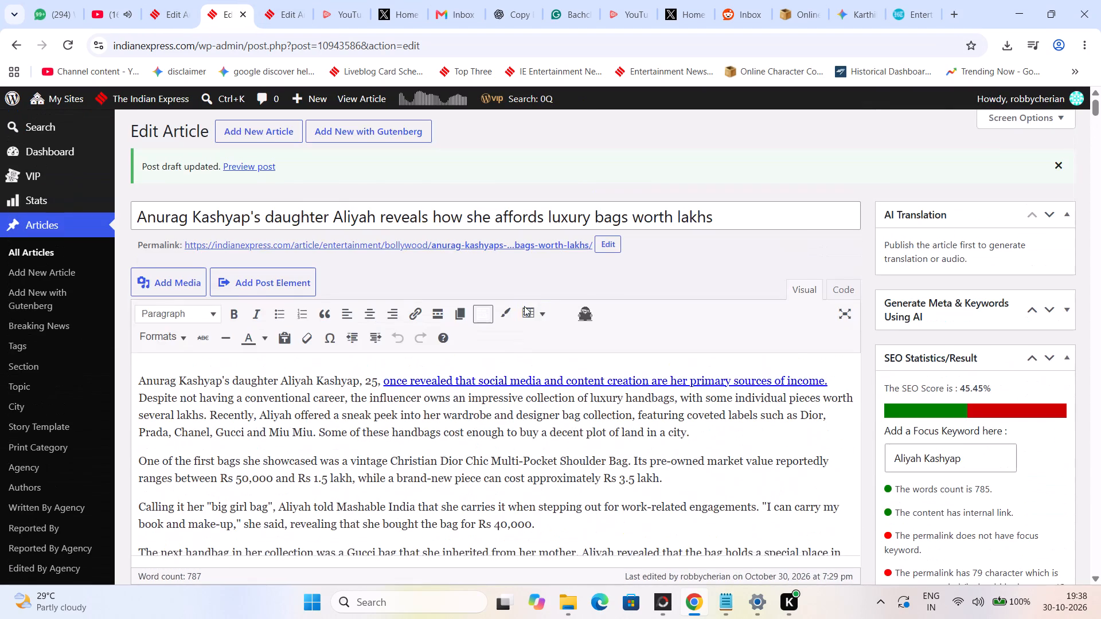
{"action": "scroll", "coordinate": [524, 306], "scroll_direction": "up", "scroll_amount": 4}
{"action": "scroll", "coordinate": [462, 454], "scroll_direction": "down", "scroll_amount": 1}
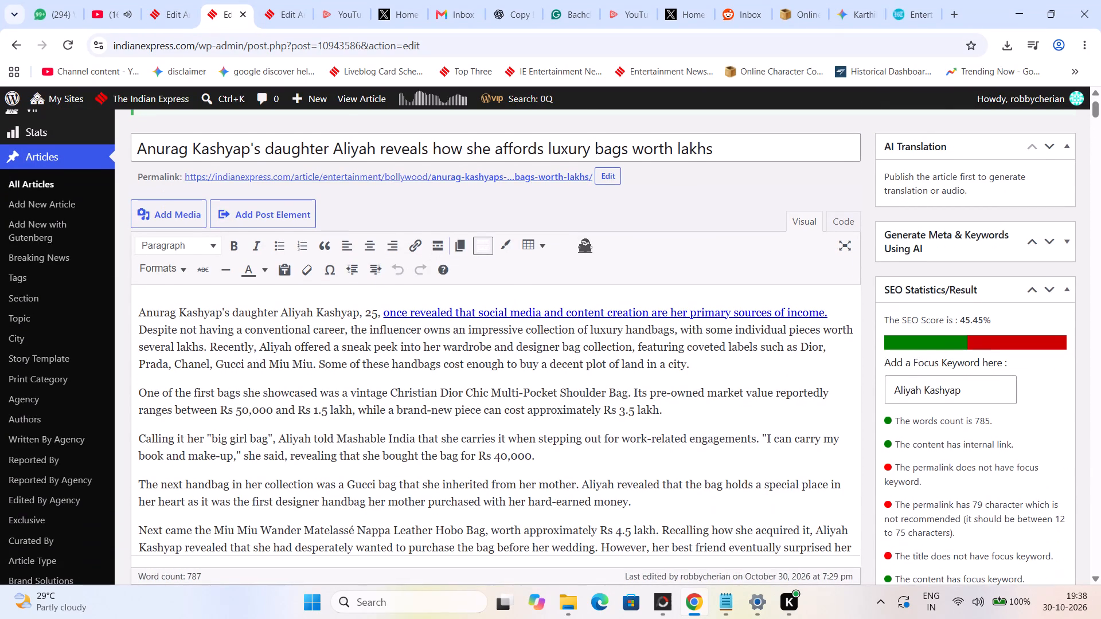
{"action": "left_click_drag", "start_coordinate": [337, 436], "coordinate": [415, 442]}
{"action": "right_click", "coordinate": [410, 441]}
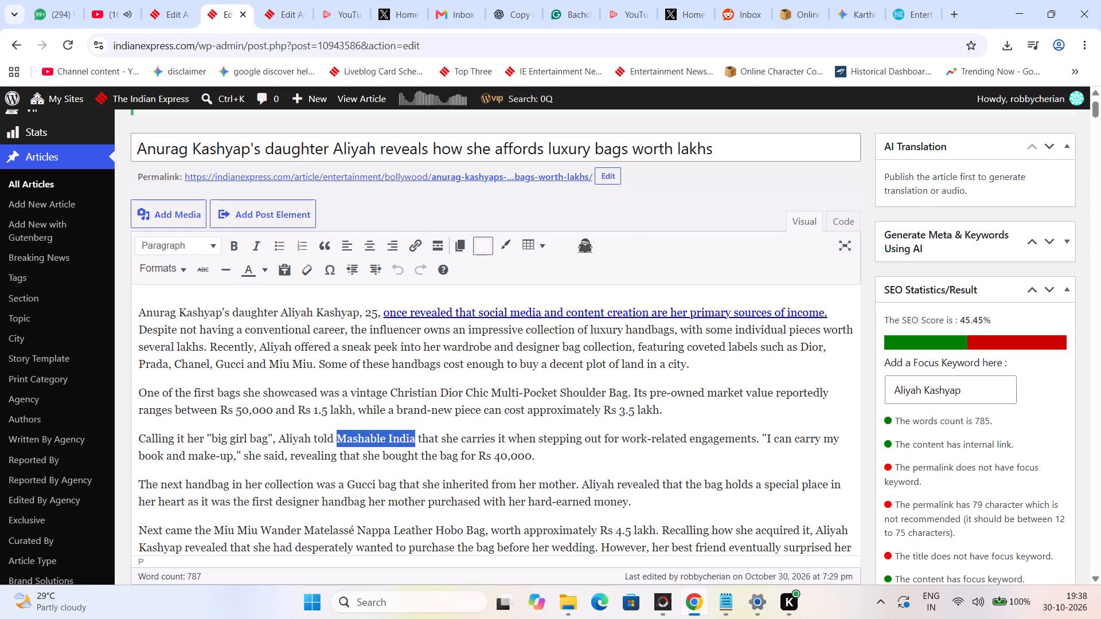
{"action": "left_click", "coordinate": [481, 213]}
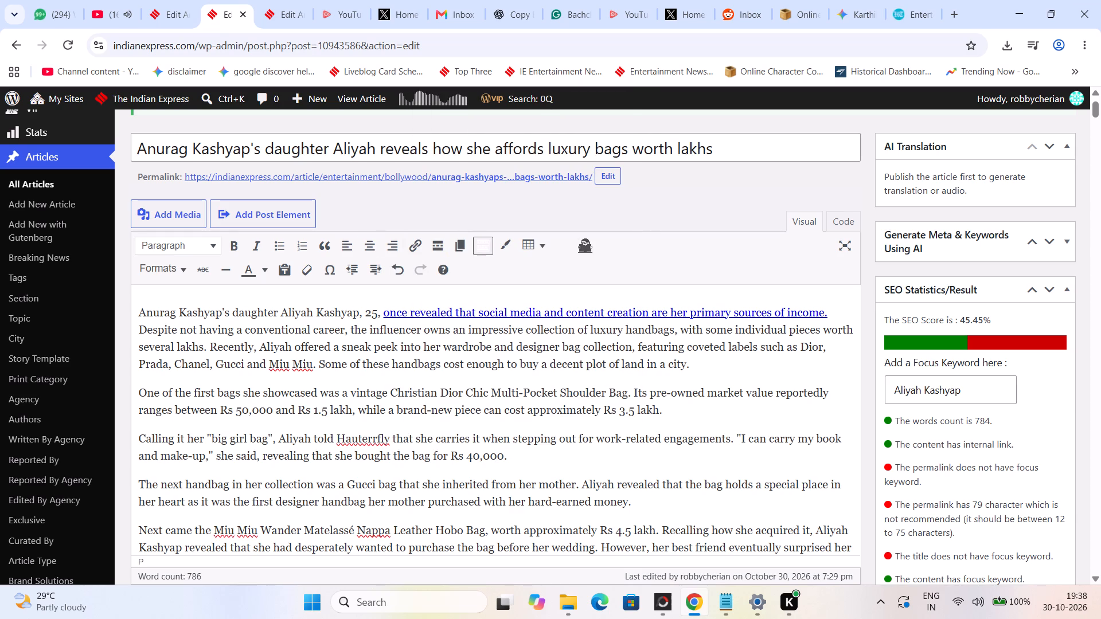
{"action": "left_click", "coordinate": [267, 445]}
{"action": "left_click", "coordinate": [114, 0]}
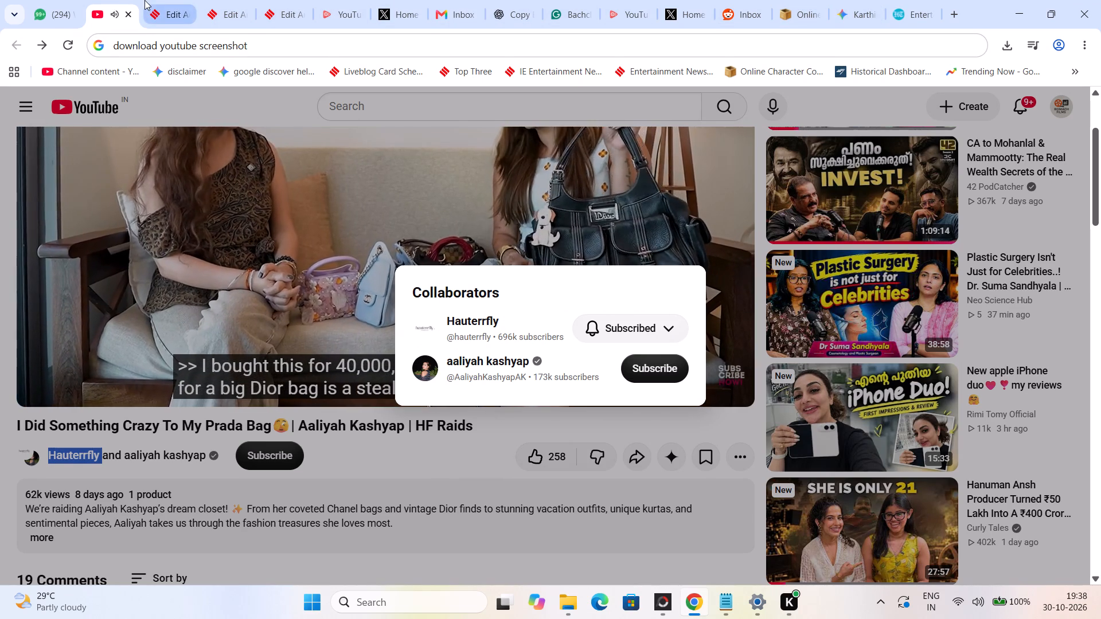
{"action": "left_click", "coordinate": [323, 0]}
{"action": "scroll", "coordinate": [419, 307], "scroll_direction": "down", "scroll_amount": 3}
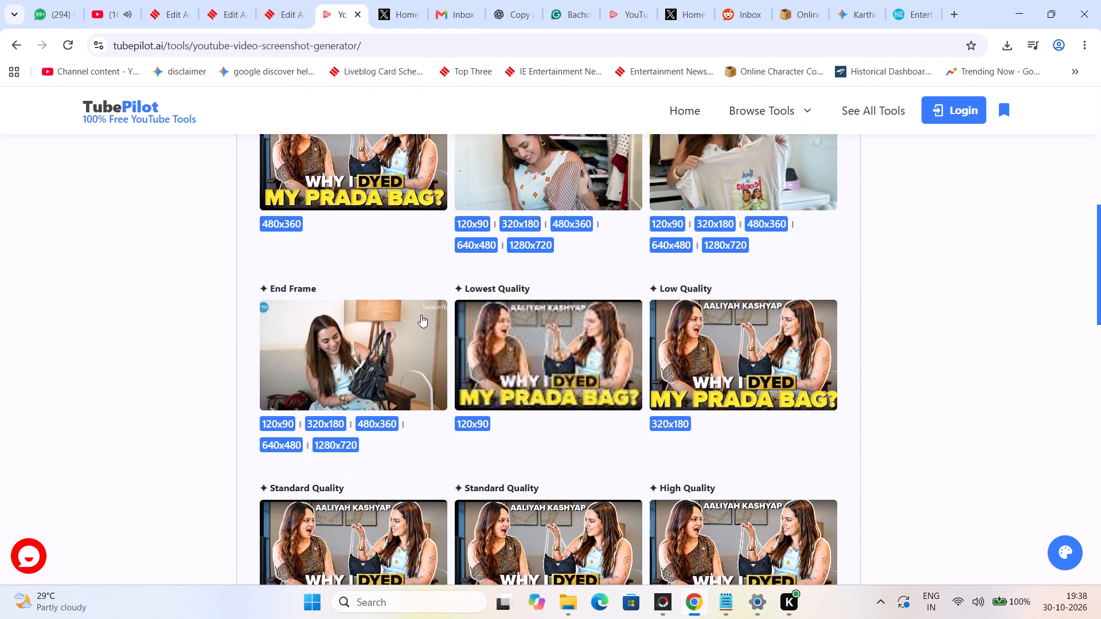
{"action": "scroll", "coordinate": [421, 315], "scroll_direction": "down", "scroll_amount": 1}
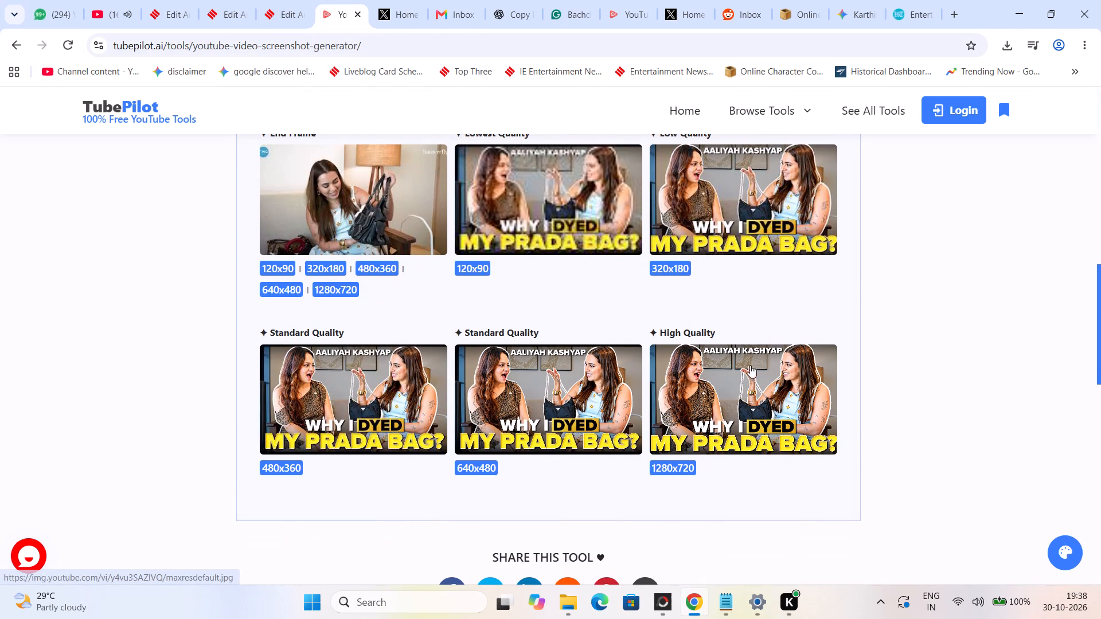
{"action": "scroll", "coordinate": [743, 363], "scroll_direction": "up", "scroll_amount": 3}
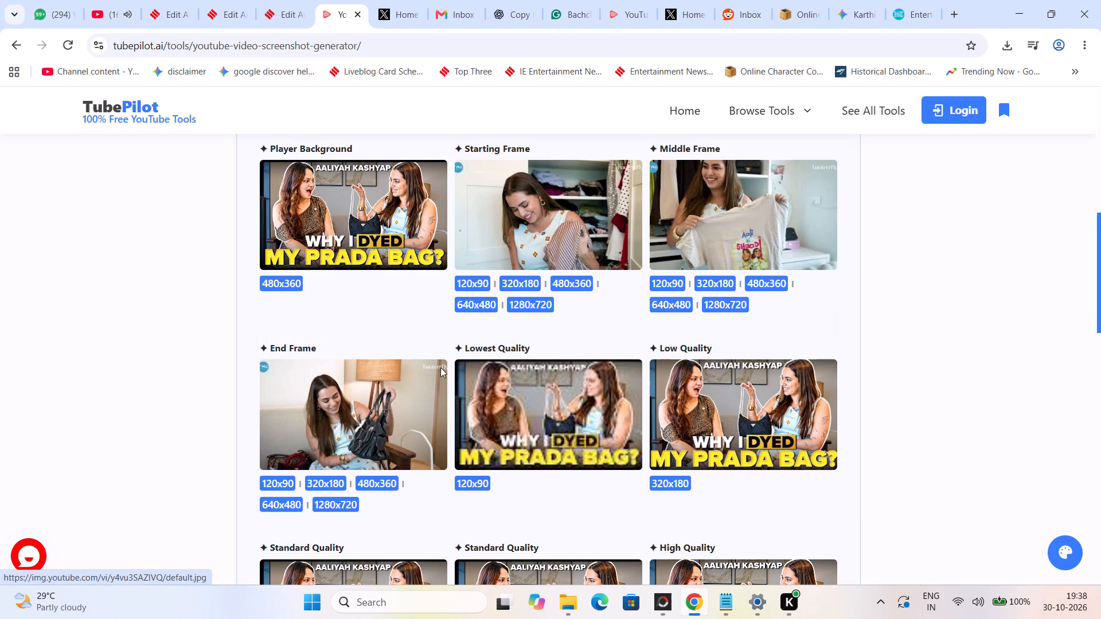
{"action": "left_click", "coordinate": [362, 379]}
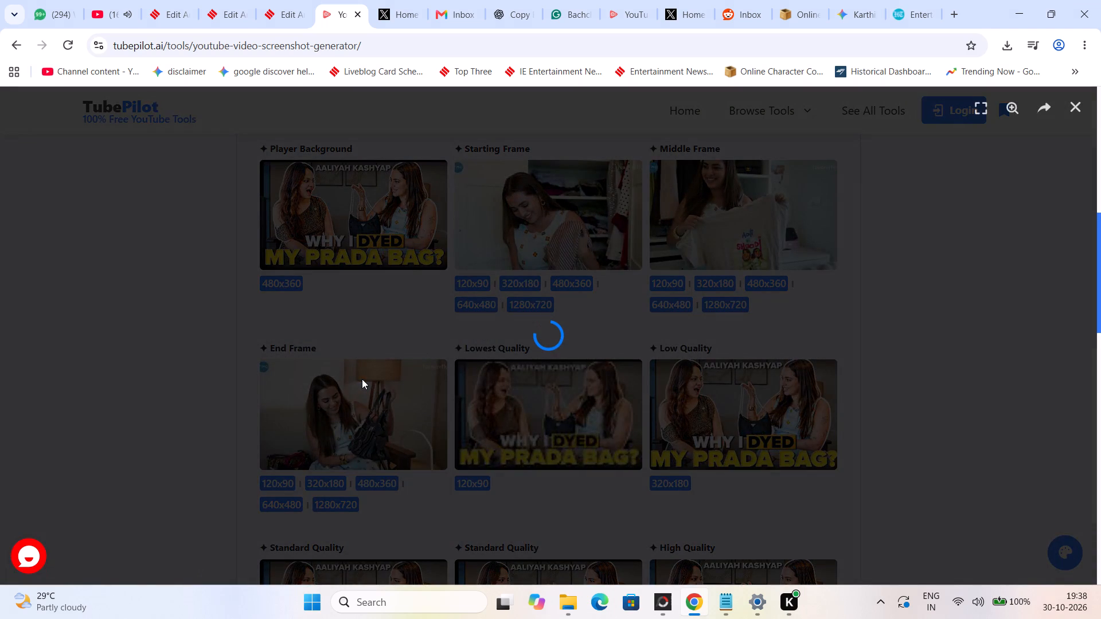
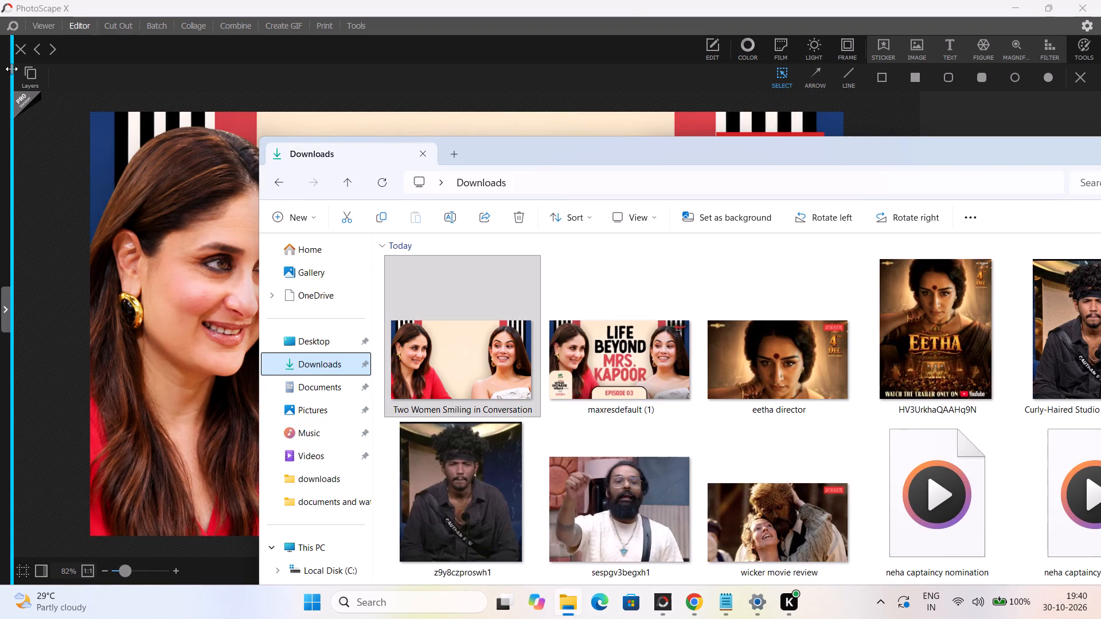
{"action": "left_click", "coordinate": [18, 54]}
{"action": "left_click", "coordinate": [561, 608]}
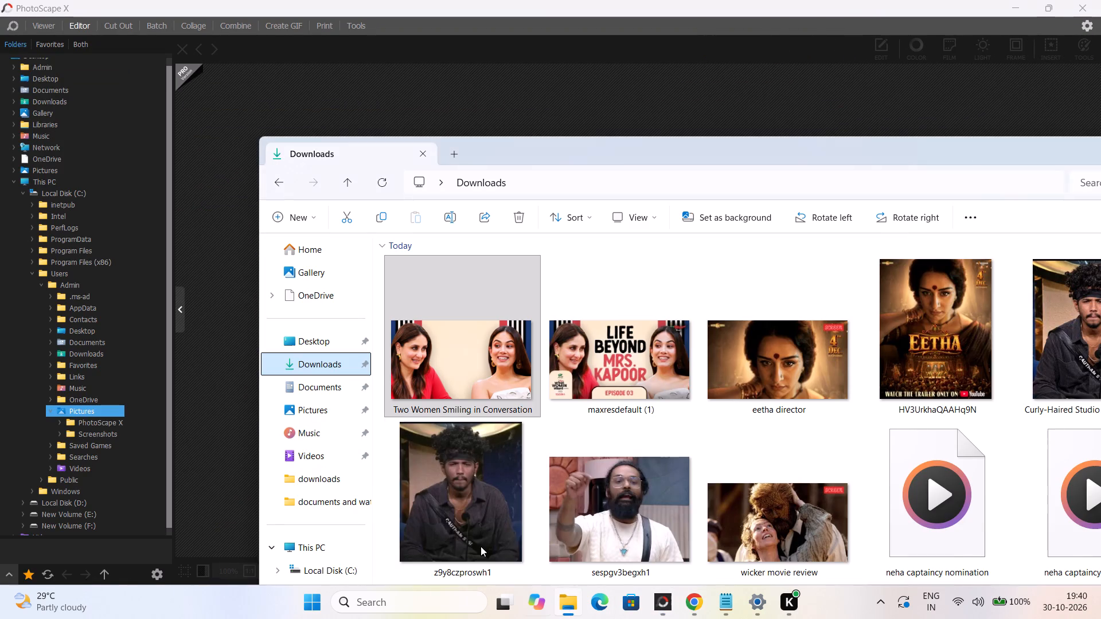
{"action": "left_click", "coordinate": [313, 366]}
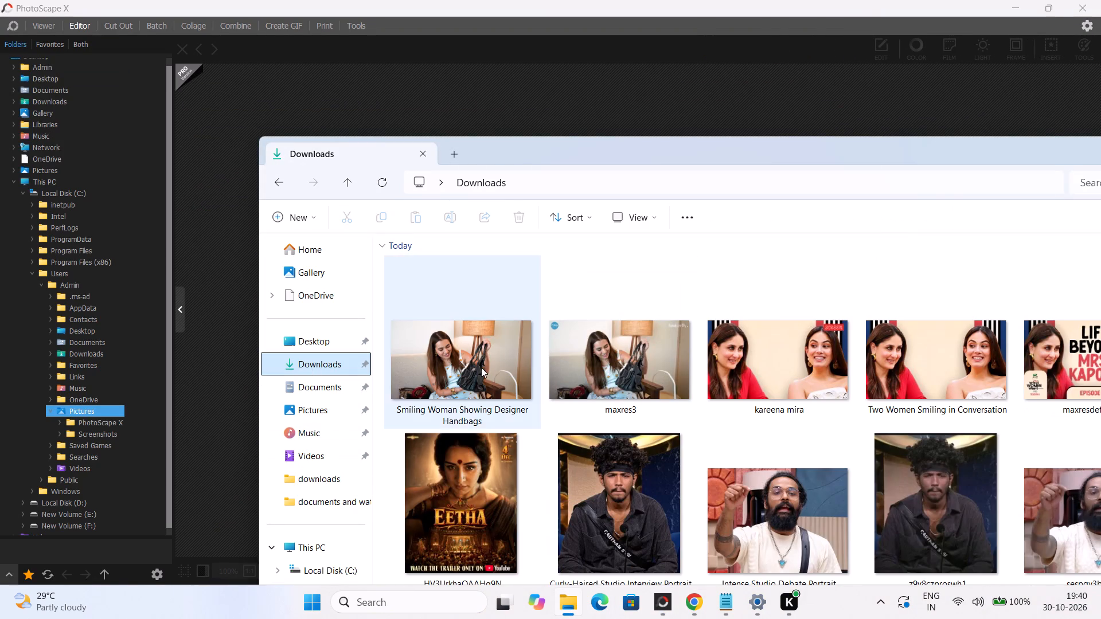
{"action": "left_click_drag", "start_coordinate": [481, 367], "coordinate": [434, 136]}
{"action": "left_click_drag", "start_coordinate": [497, 390], "coordinate": [412, 105]}
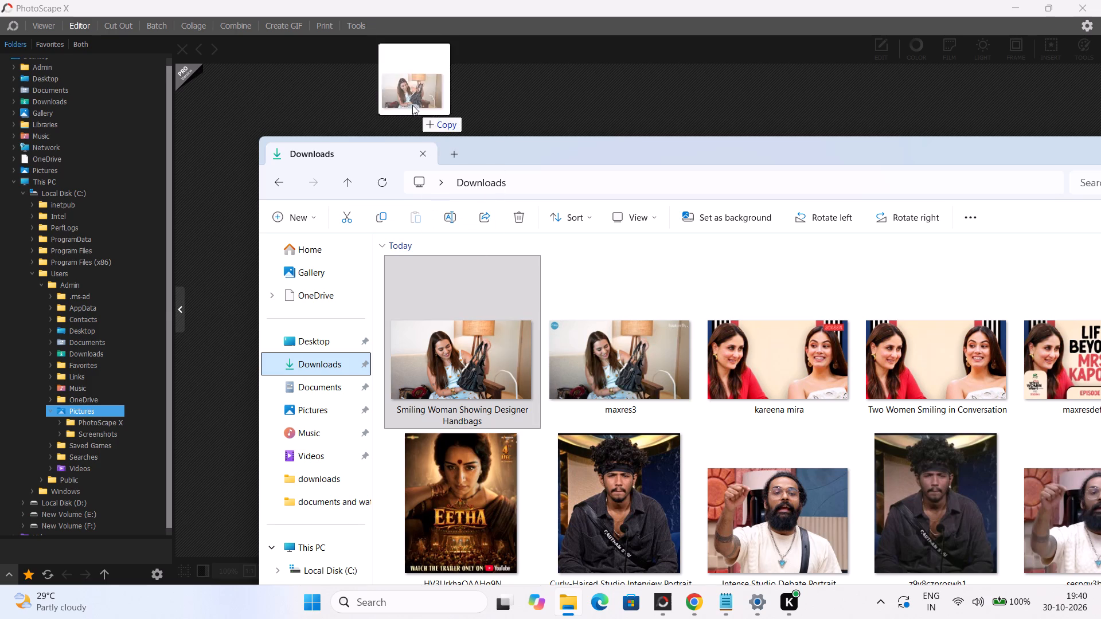
{"action": "left_click_drag", "start_coordinate": [412, 105], "coordinate": [407, 101]}
{"action": "left_click", "coordinate": [68, 151]}
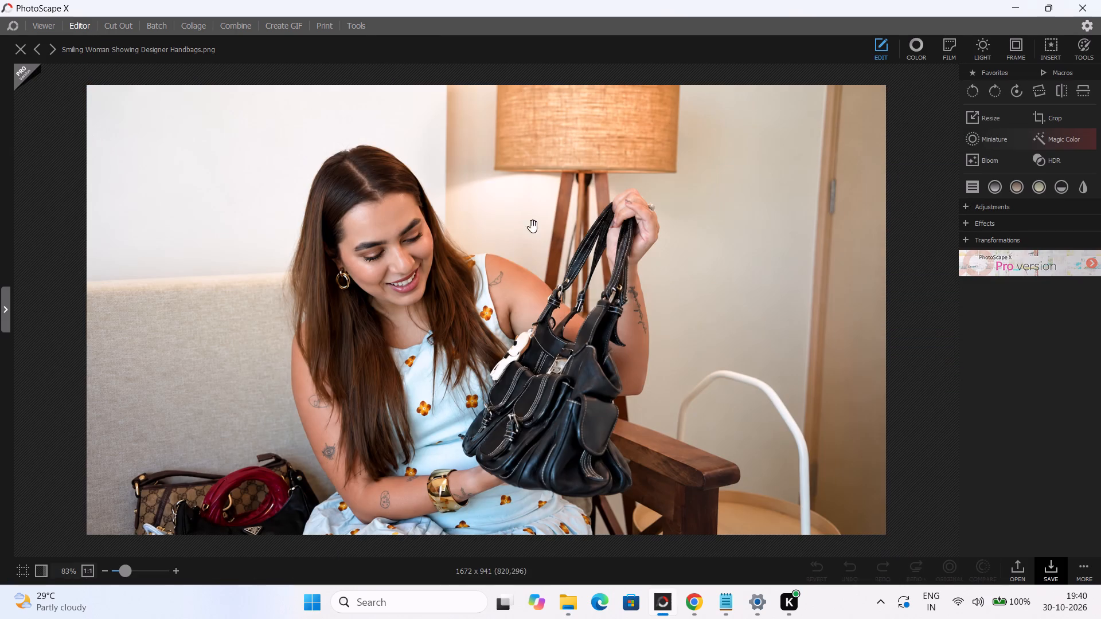
Resize the handbag picture to a width of 1600 px, preserving the aspect ratio.
{"action": "left_click", "coordinate": [987, 120]}
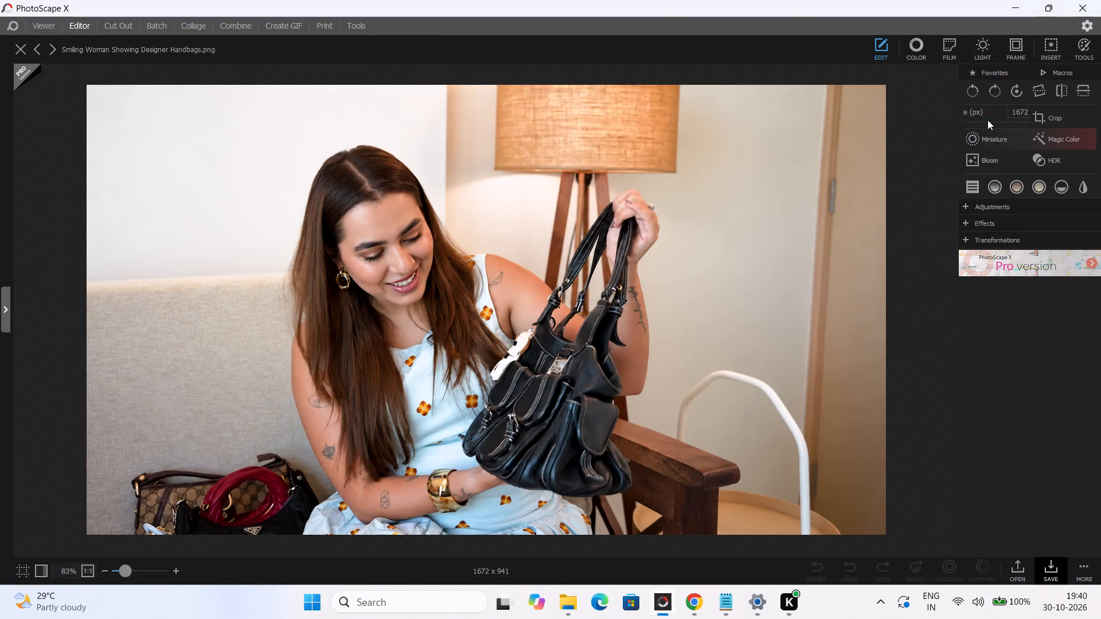
{"action": "left_click", "coordinate": [1040, 164]}
{"action": "left_click_drag", "start_coordinate": [1038, 158], "coordinate": [912, 158]}
{"action": "key", "text": "1"}
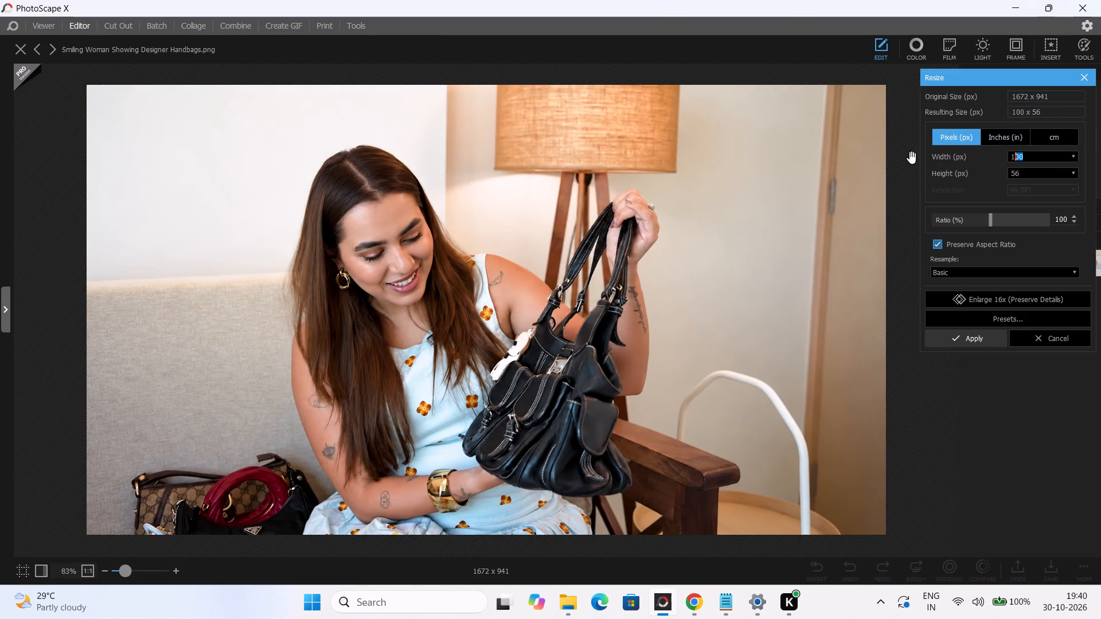
{"action": "key", "text": "6"}
{"action": "key", "text": "0"}
{"action": "key", "text": "0"}
{"action": "left_click", "coordinate": [958, 346]}
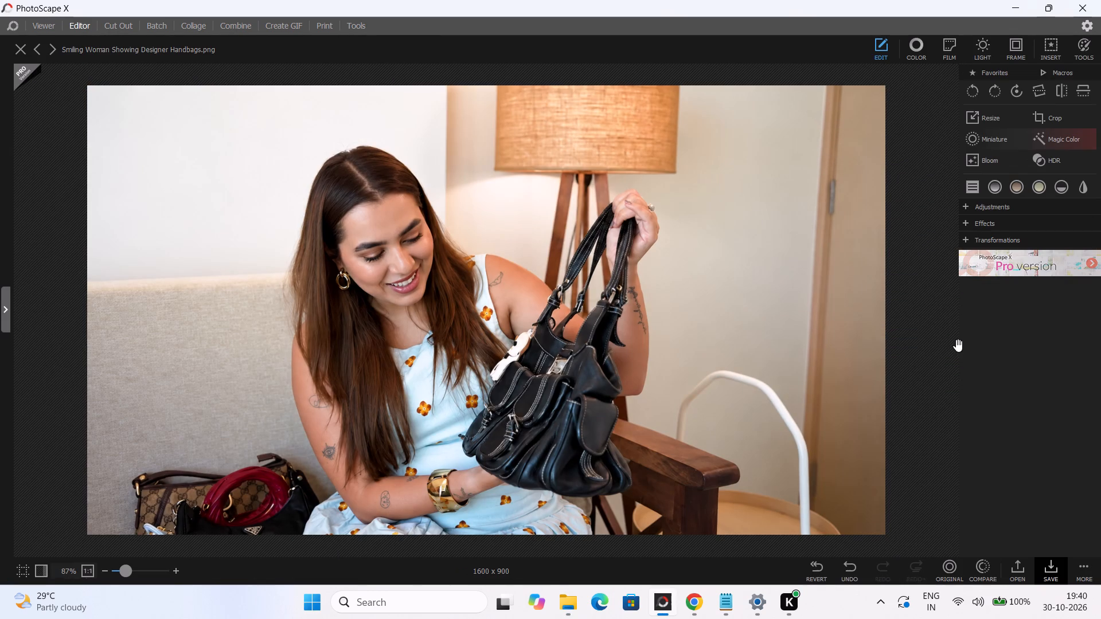
Insert the SCREEN Logo image from the documents and watermarks folder and scale it to cover the whole picture.
{"action": "left_click", "coordinate": [1048, 43]}
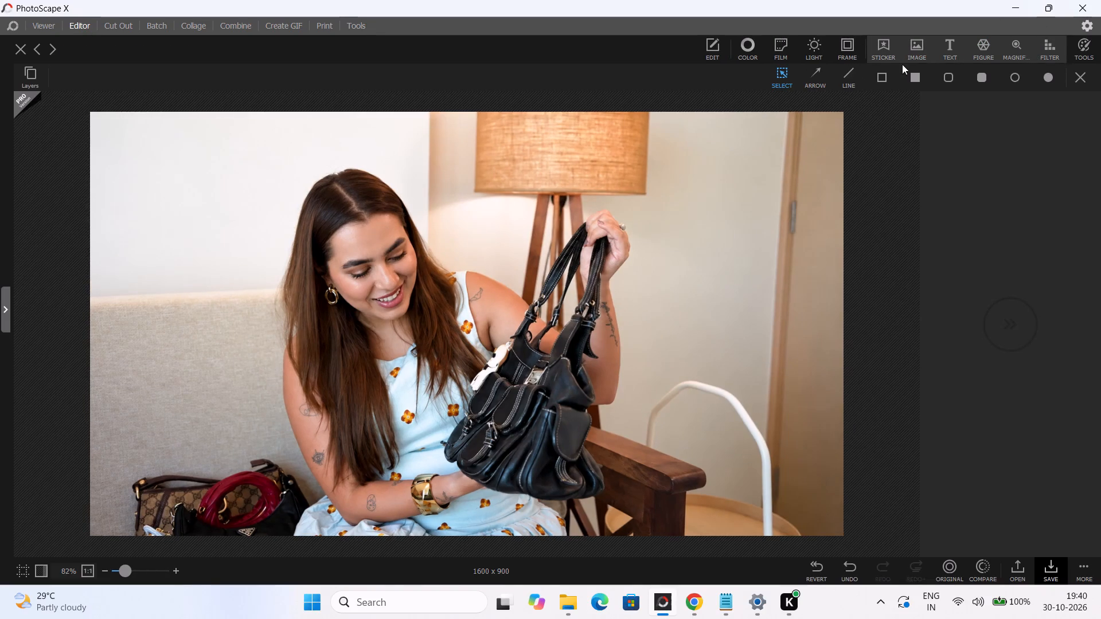
{"action": "left_click", "coordinate": [912, 53]}
{"action": "scroll", "coordinate": [1015, 289], "scroll_direction": "down", "scroll_amount": 3}
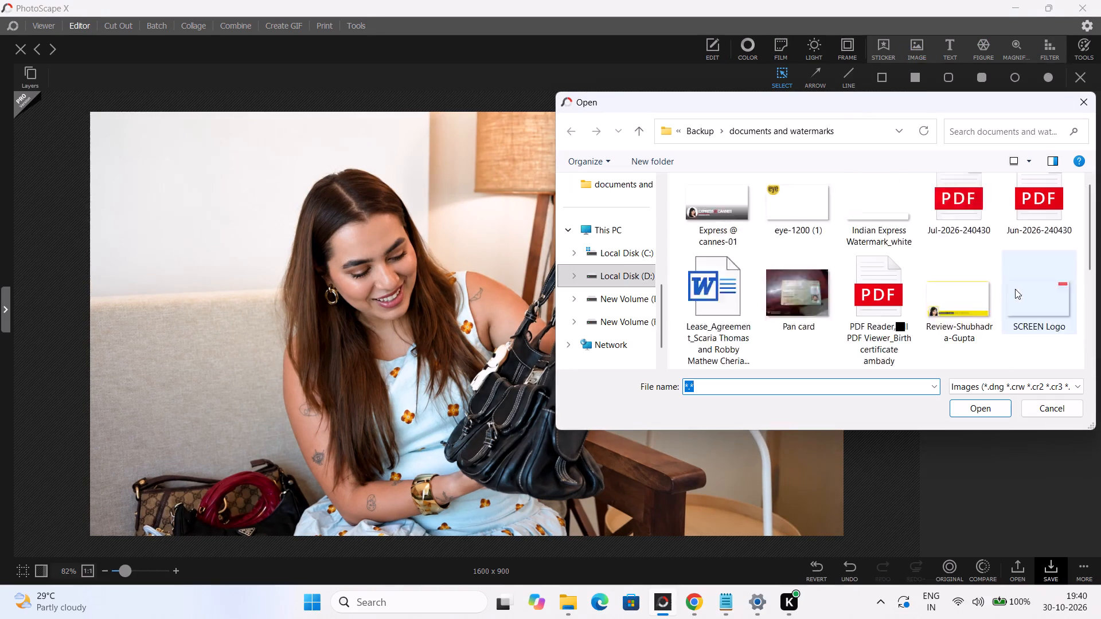
{"action": "left_click", "coordinate": [1032, 200]}
{"action": "key", "text": "Return"}
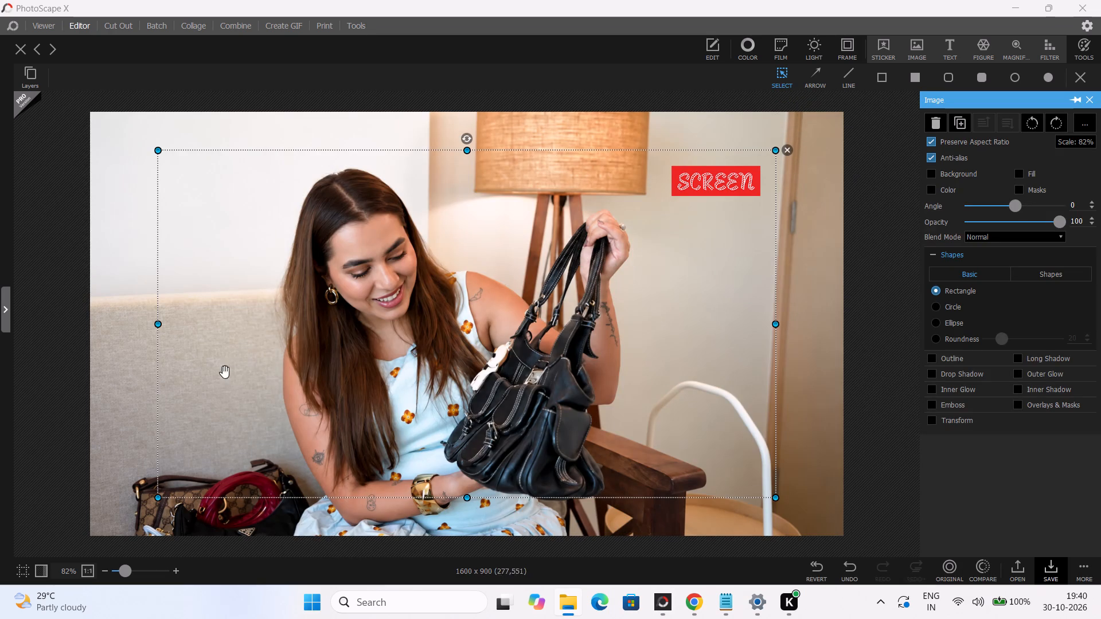
{"action": "left_click_drag", "start_coordinate": [157, 149], "coordinate": [89, 127]}
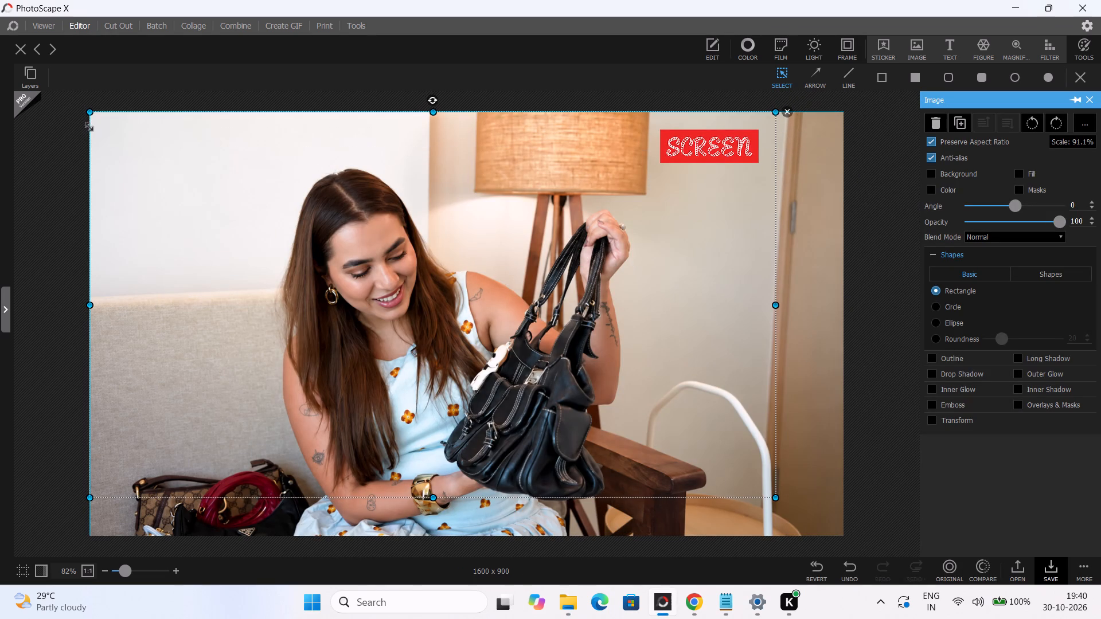
{"action": "left_click_drag", "start_coordinate": [89, 127], "coordinate": [91, 127]}
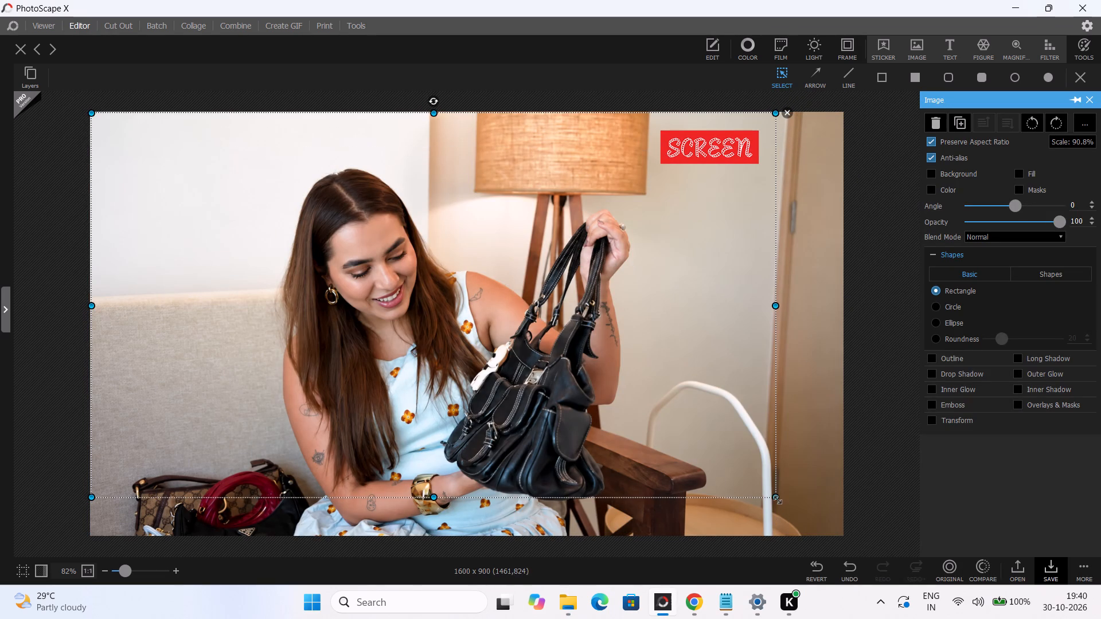
{"action": "left_click_drag", "start_coordinate": [777, 497], "coordinate": [841, 532]}
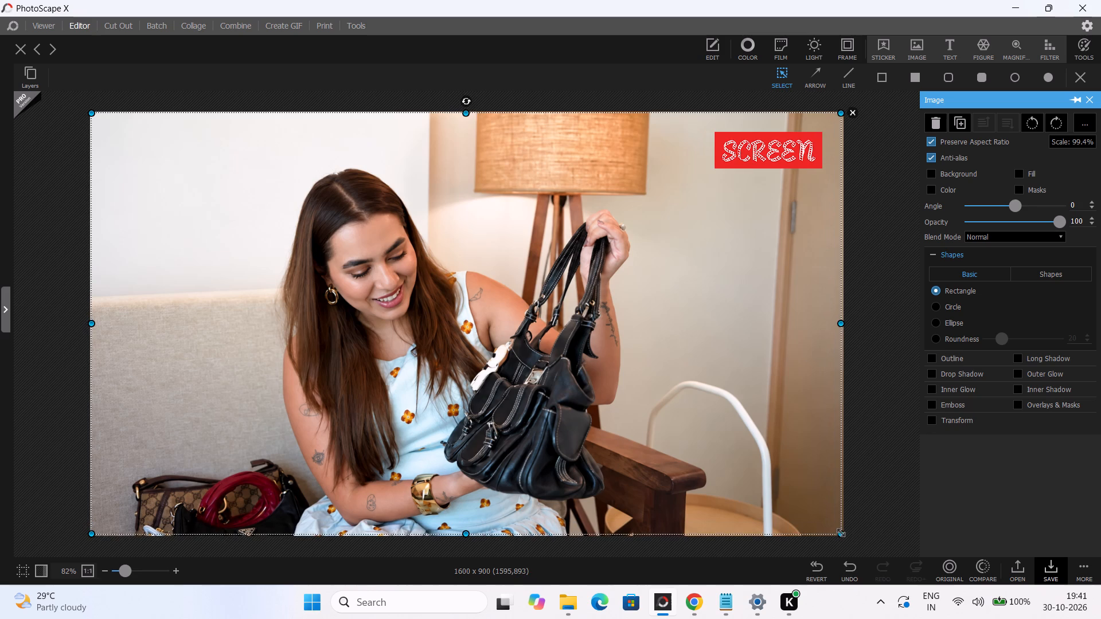
{"action": "left_click_drag", "start_coordinate": [841, 532], "coordinate": [843, 532]}
{"action": "left_click", "coordinate": [873, 464]}
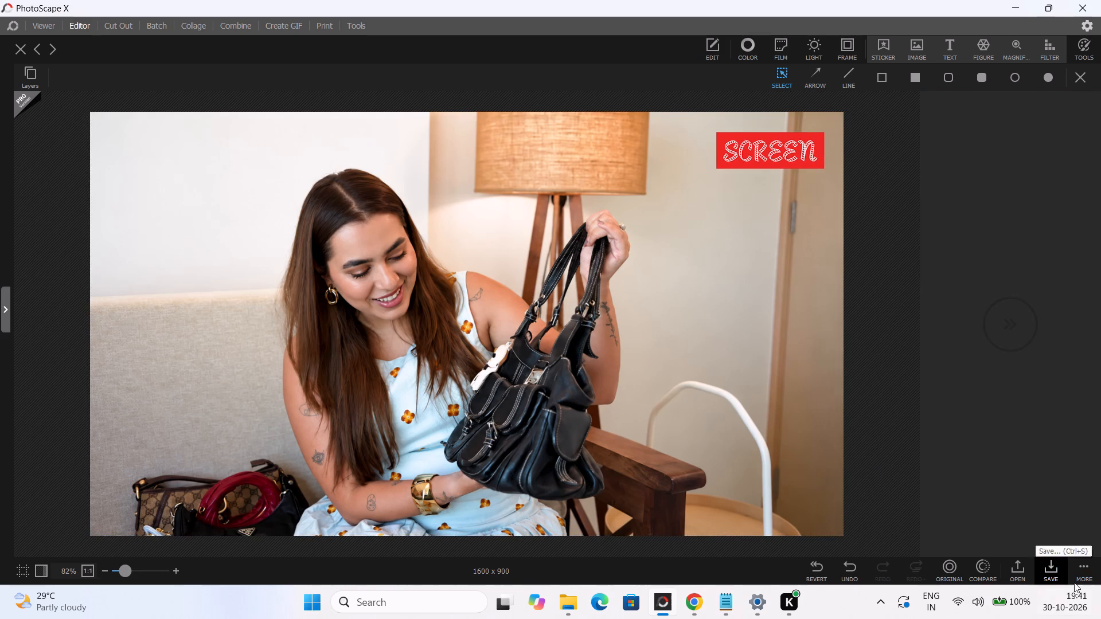
Save a copy to Downloads as JPEG named "Aliyah Kashyap luxury bags", adapting the name from wording copied out of the WordPress article's headline.
{"action": "left_click", "coordinate": [1071, 578]}
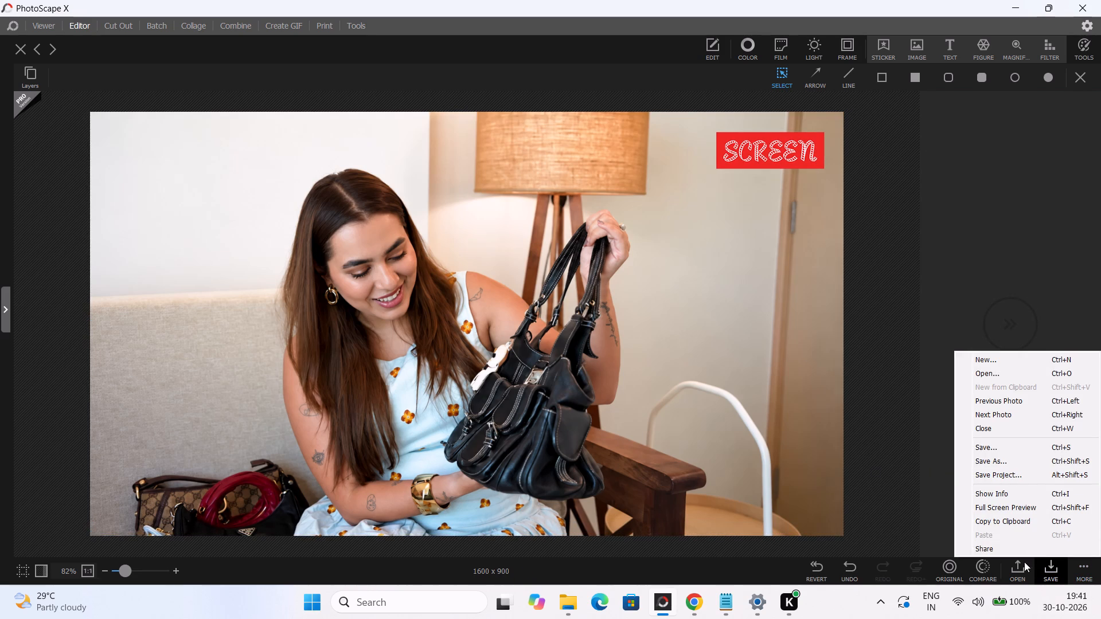
{"action": "left_click", "coordinate": [1047, 571]}
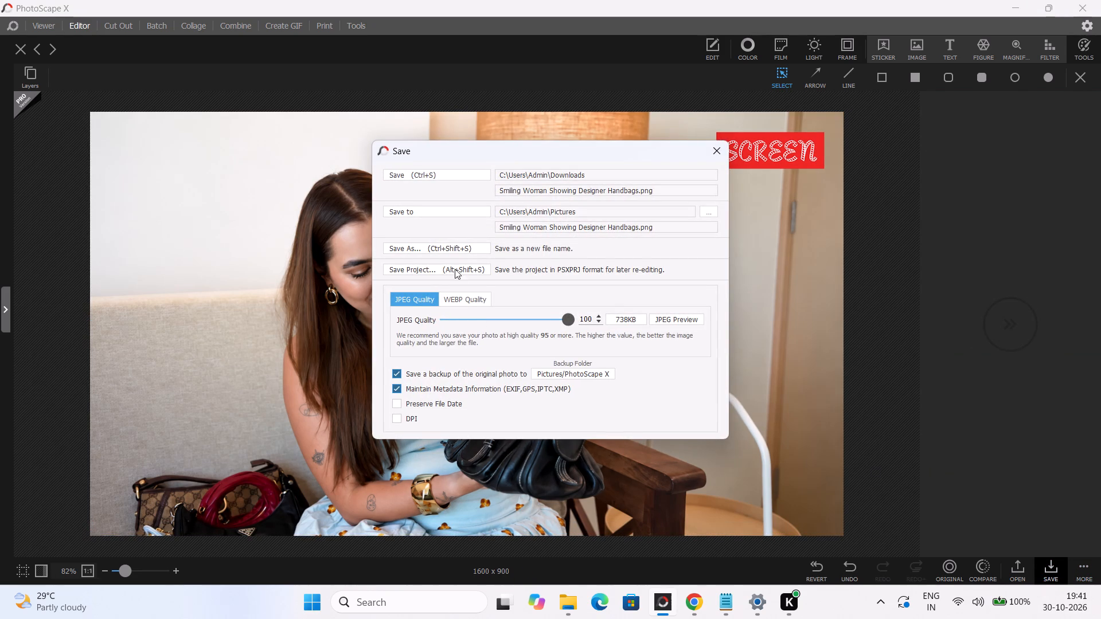
{"action": "left_click", "coordinate": [446, 246]}
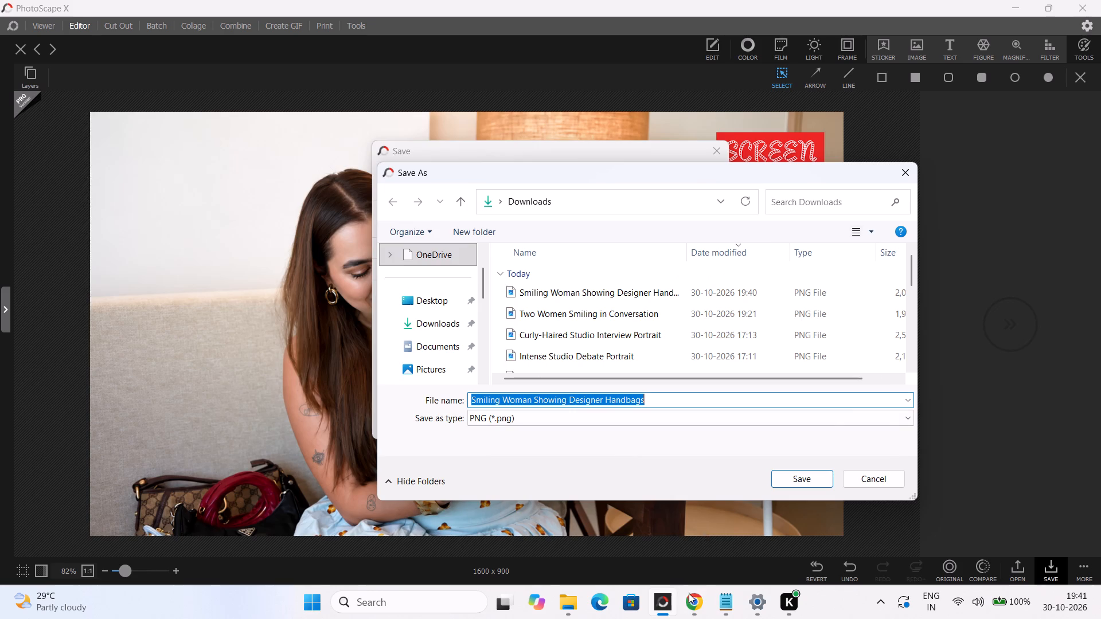
{"action": "left_click", "coordinate": [697, 604]}
{"action": "left_click", "coordinate": [279, 0]}
{"action": "left_click", "coordinate": [220, 0]}
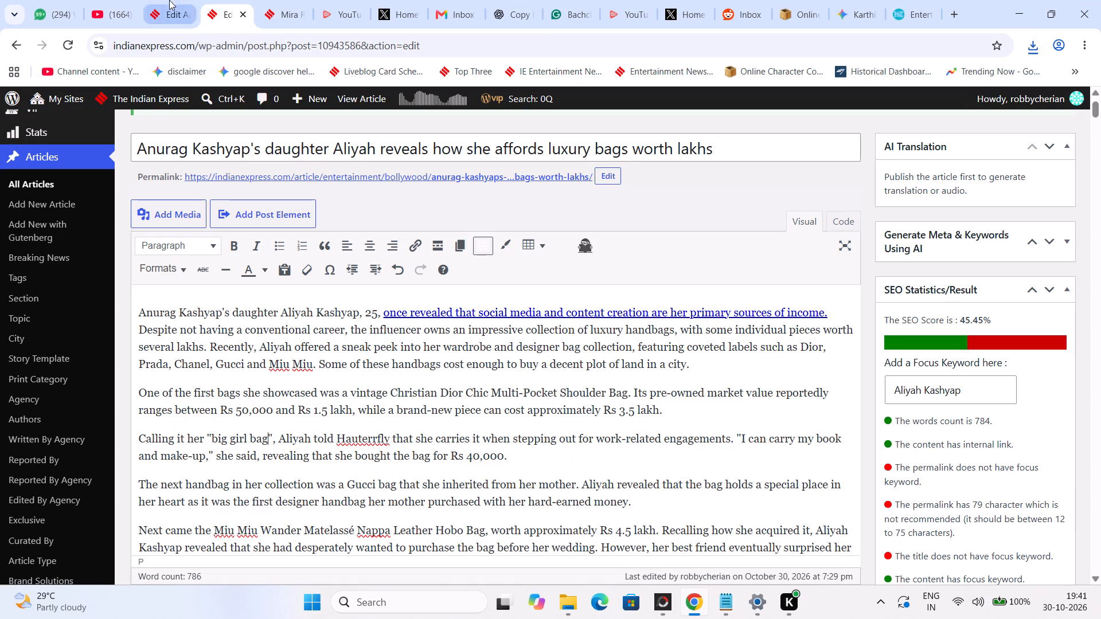
{"action": "left_click_drag", "start_coordinate": [629, 151], "coordinate": [331, 151]}
{"action": "key", "text": "ctrl+c"}
{"action": "left_click", "coordinate": [673, 610]}
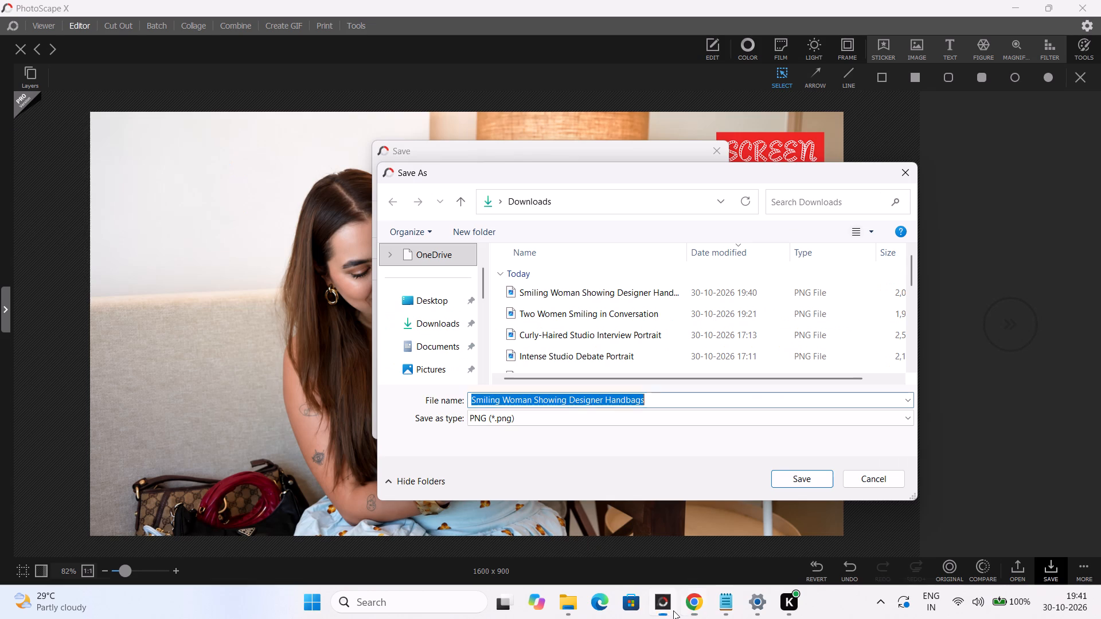
{"action": "key", "text": "ctrl+v"}
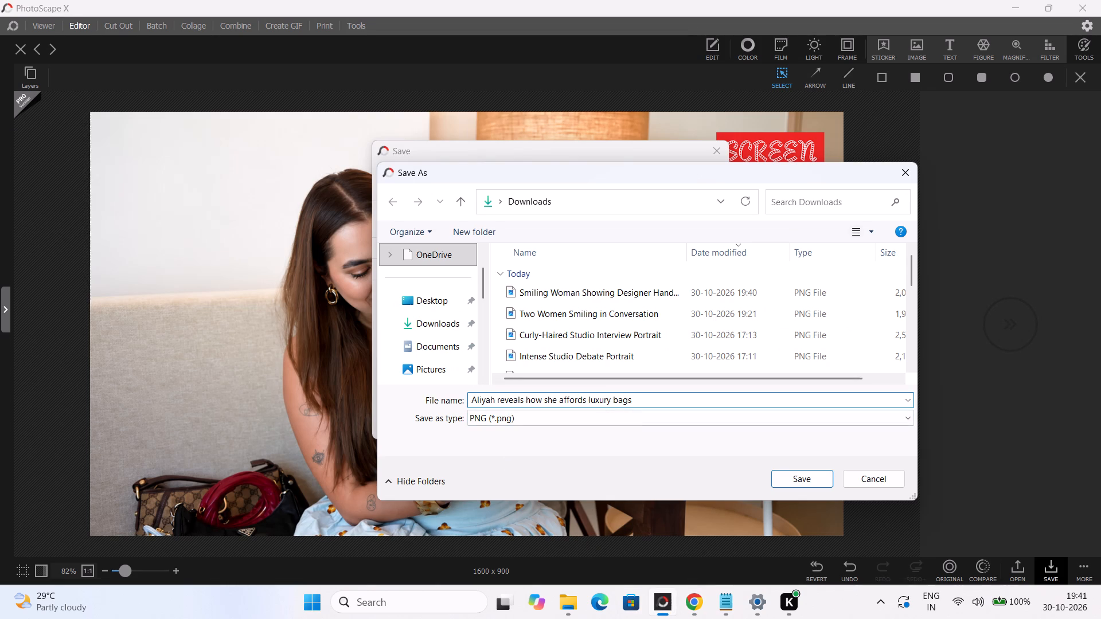
{"action": "left_click_drag", "start_coordinate": [498, 398], "coordinate": [589, 395]}
{"action": "left_click", "coordinate": [588, 398]}
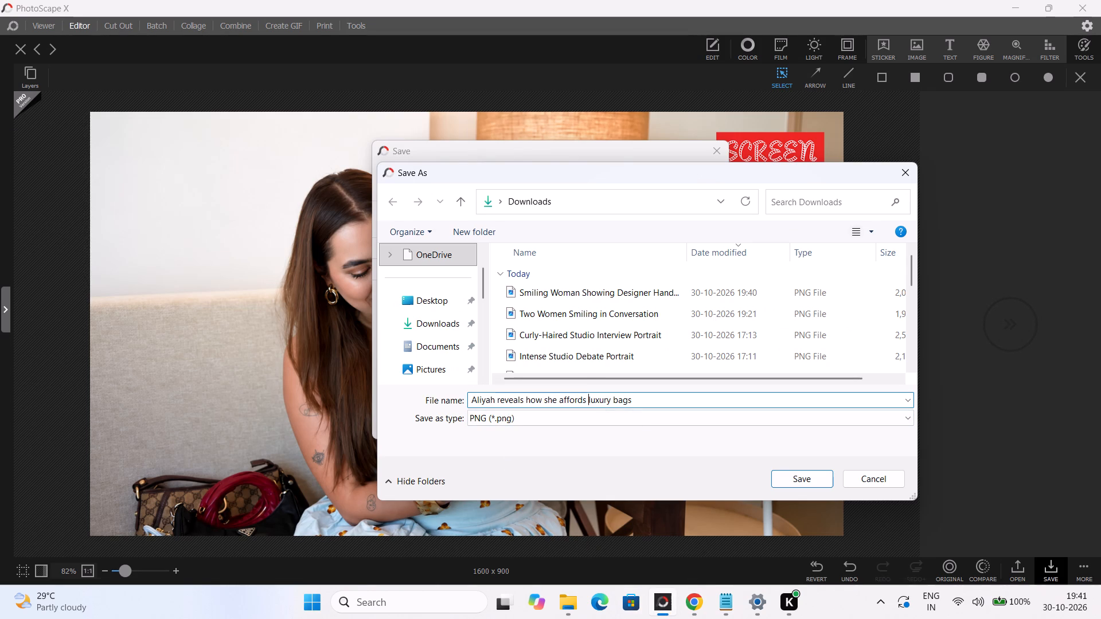
{"action": "left_click_drag", "start_coordinate": [586, 398], "coordinate": [496, 400]}
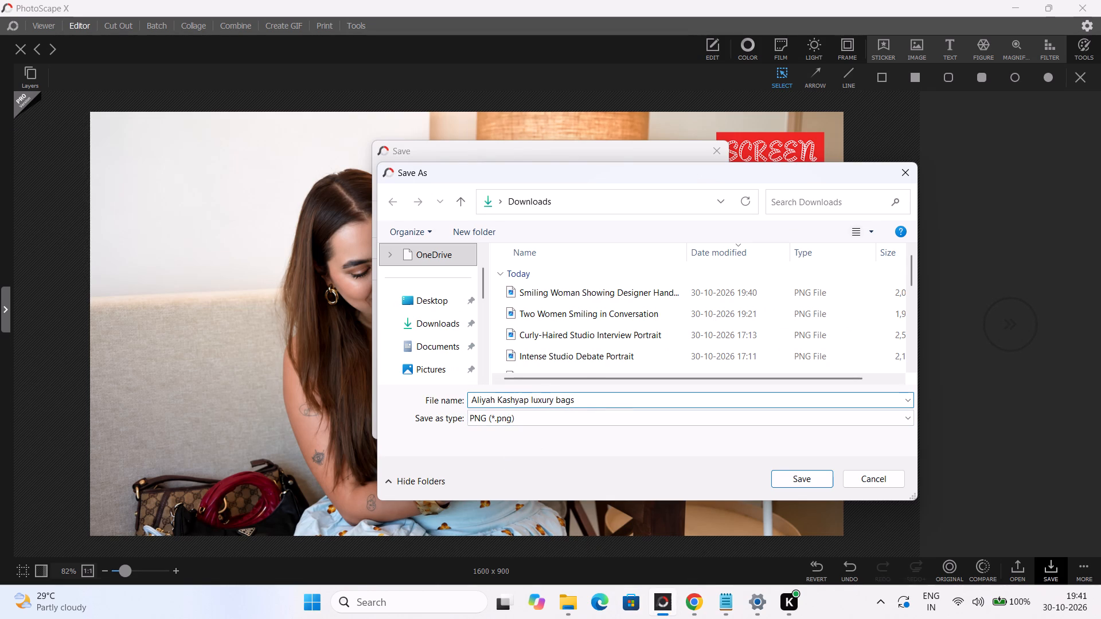
{"action": "left_click", "coordinate": [553, 420]}
{"action": "left_click", "coordinate": [553, 441]}
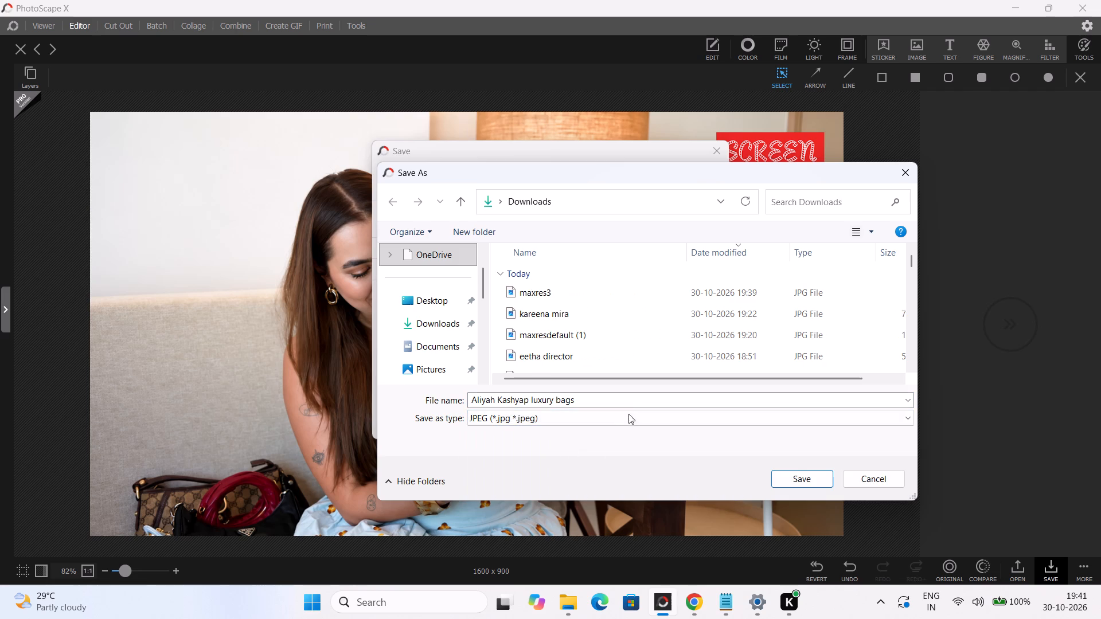
Copy the file name "Aliyah Kashyap luxury bags" and save the JPEG to the Downloads folder.
{"action": "left_click", "coordinate": [631, 402]}
{"action": "key", "text": "ctrl+c"}
{"action": "left_click", "coordinate": [807, 477]}
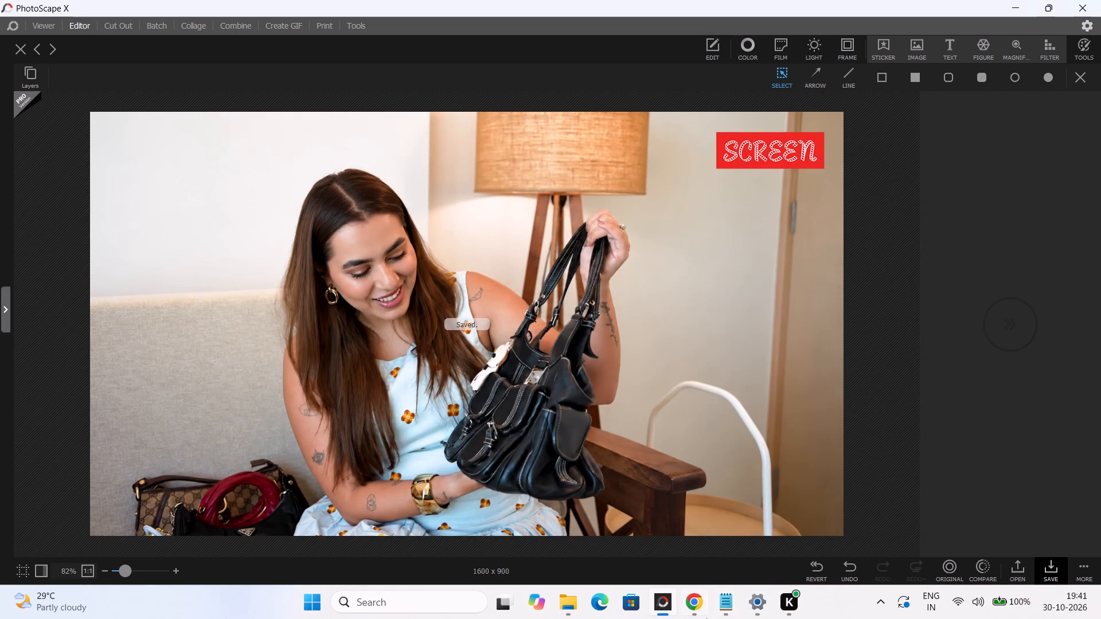
Switch to the WordPress article in Chrome and upload "Aliyah Kashyap luxury bags.jpg" through the 1600x900 featured image setting.
{"action": "left_click", "coordinate": [687, 605]}
{"action": "left_click", "coordinate": [1100, 484]}
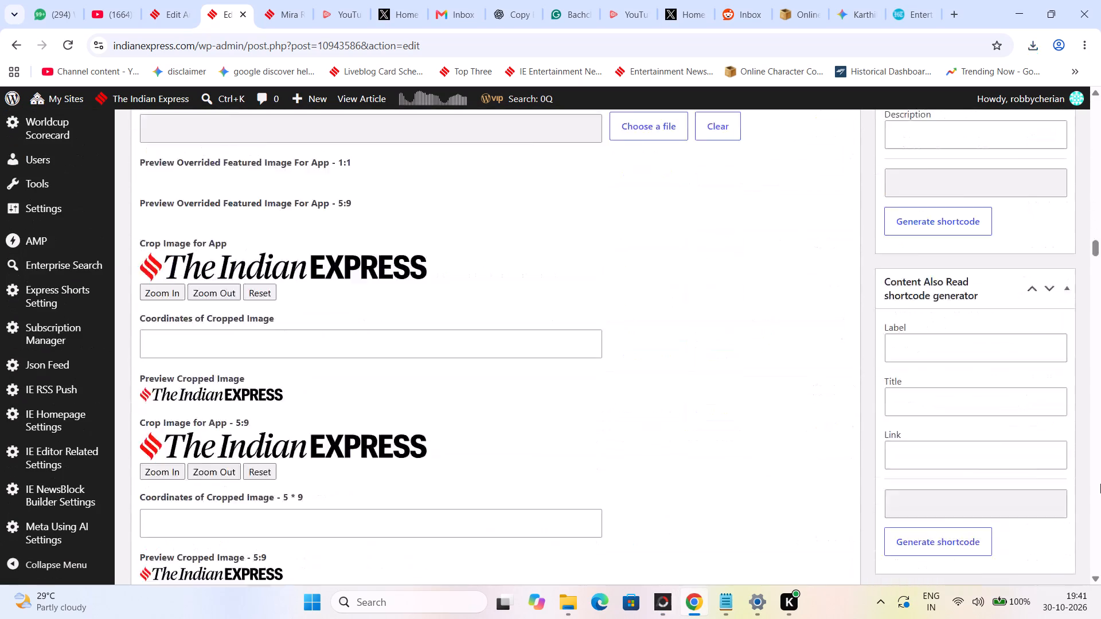
{"action": "scroll", "coordinate": [995, 371], "scroll_direction": "up", "scroll_amount": 4}
{"action": "right_click", "coordinate": [995, 371]}
{"action": "left_click", "coordinate": [1100, 237]}
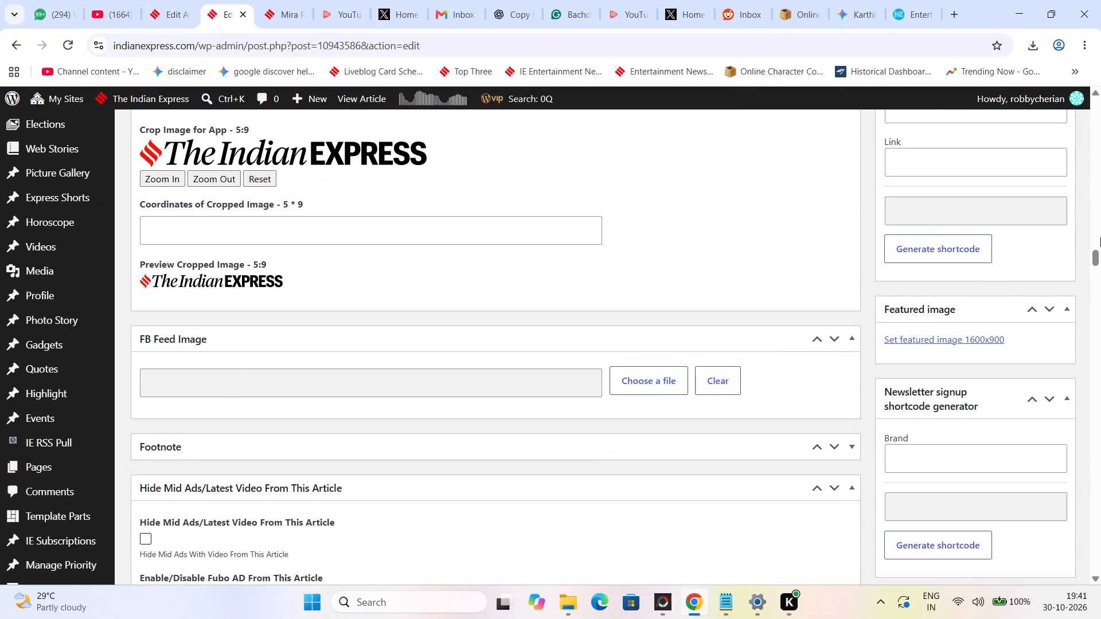
{"action": "left_click", "coordinate": [948, 341]}
{"action": "left_click", "coordinate": [78, 155]}
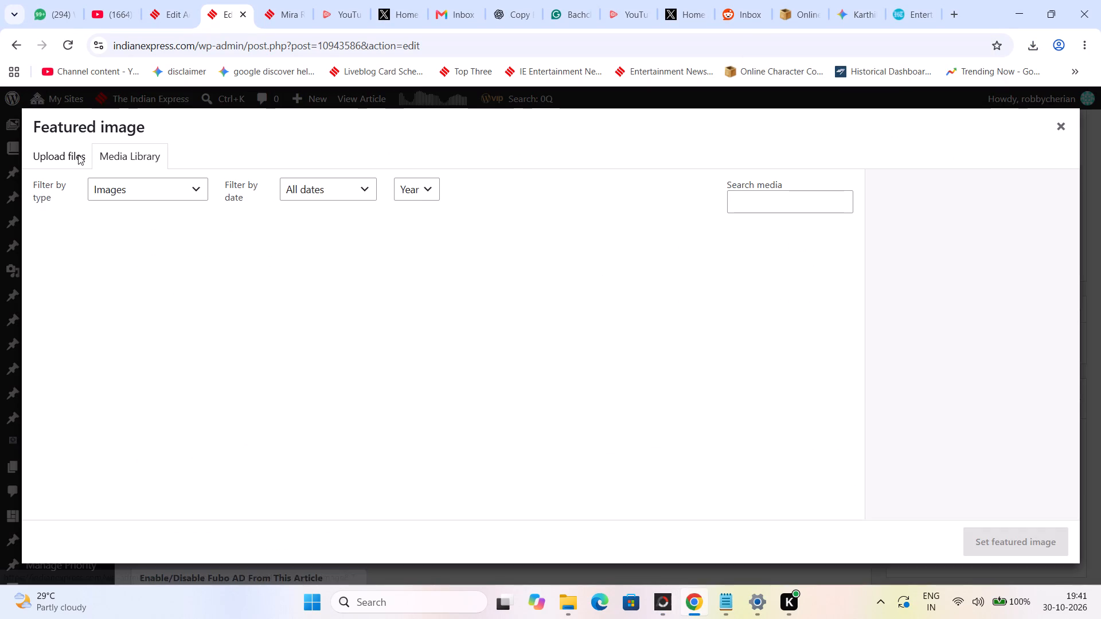
{"action": "left_click", "coordinate": [68, 150]}
{"action": "left_click_drag", "start_coordinate": [482, 333], "coordinate": [491, 336]}
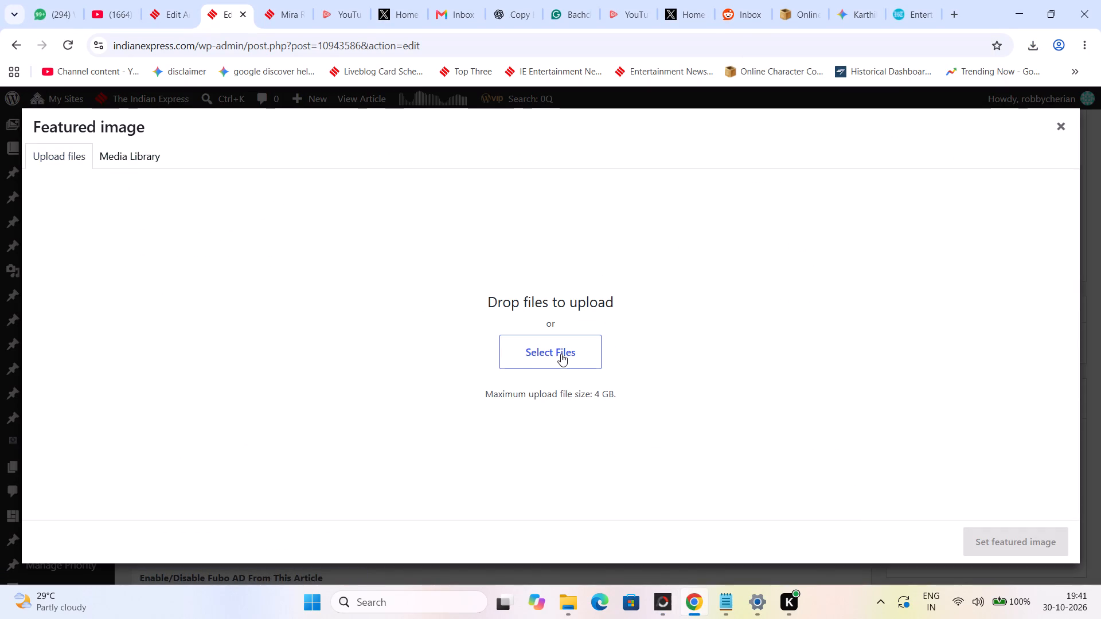
{"action": "left_click", "coordinate": [563, 354]}
{"action": "left_click", "coordinate": [237, 194]}
{"action": "key", "text": "Return"}
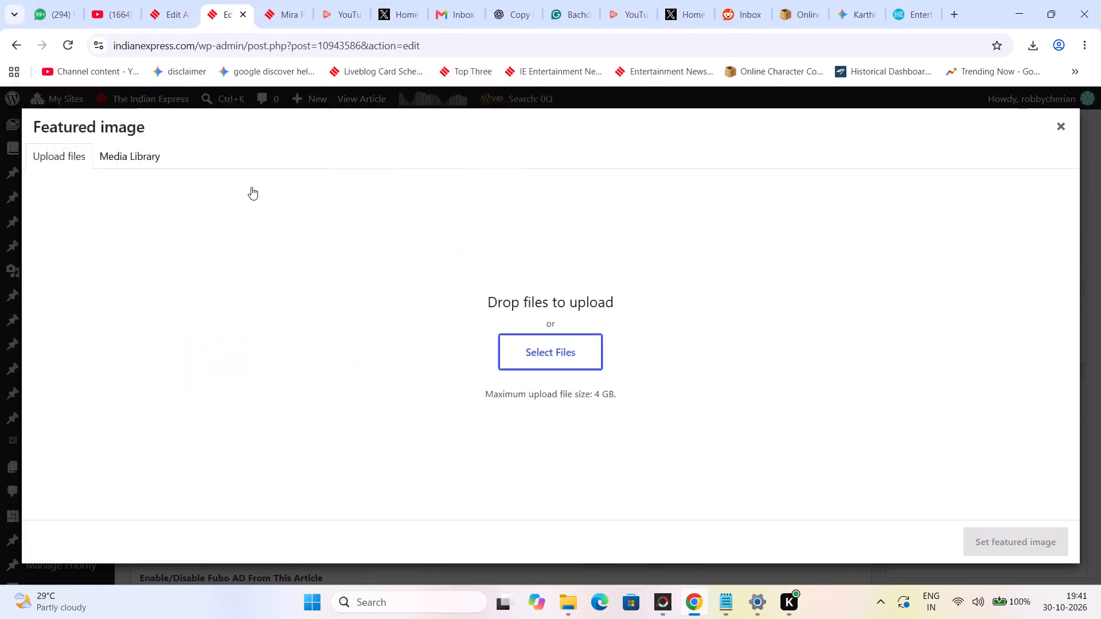
{"action": "left_click", "coordinate": [591, 151]}
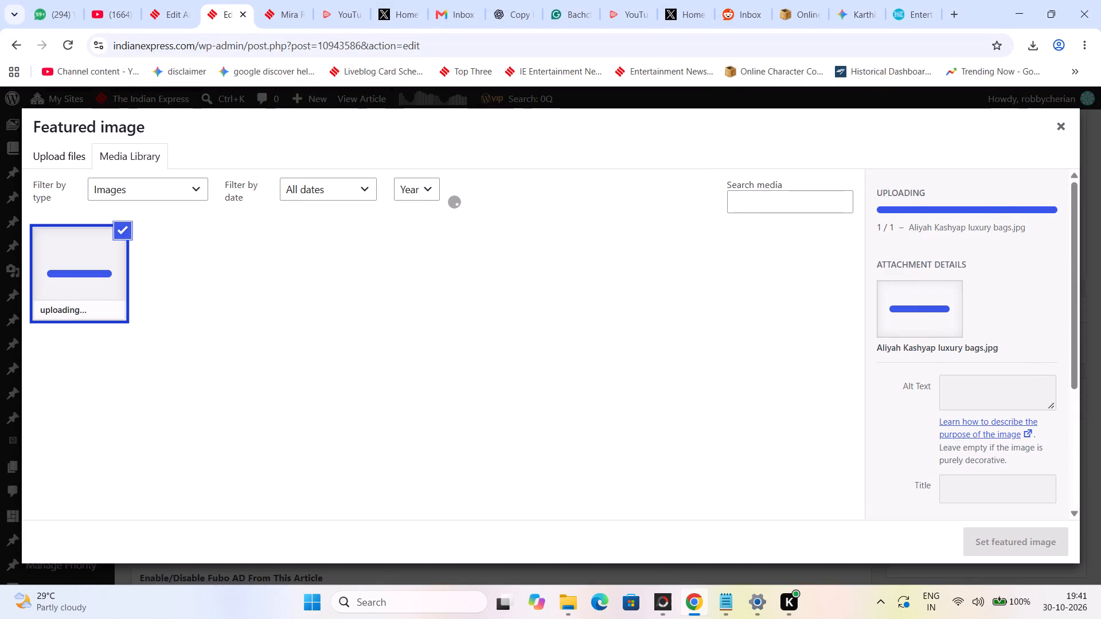
Set the uploaded image's alt text to the copied name "Aliyah Kashyap luxury bags".
{"action": "scroll", "coordinate": [1032, 410], "scroll_direction": "down", "scroll_amount": 1}
{"action": "left_click", "coordinate": [1010, 247]}
{"action": "key", "text": "ctrl+v"}
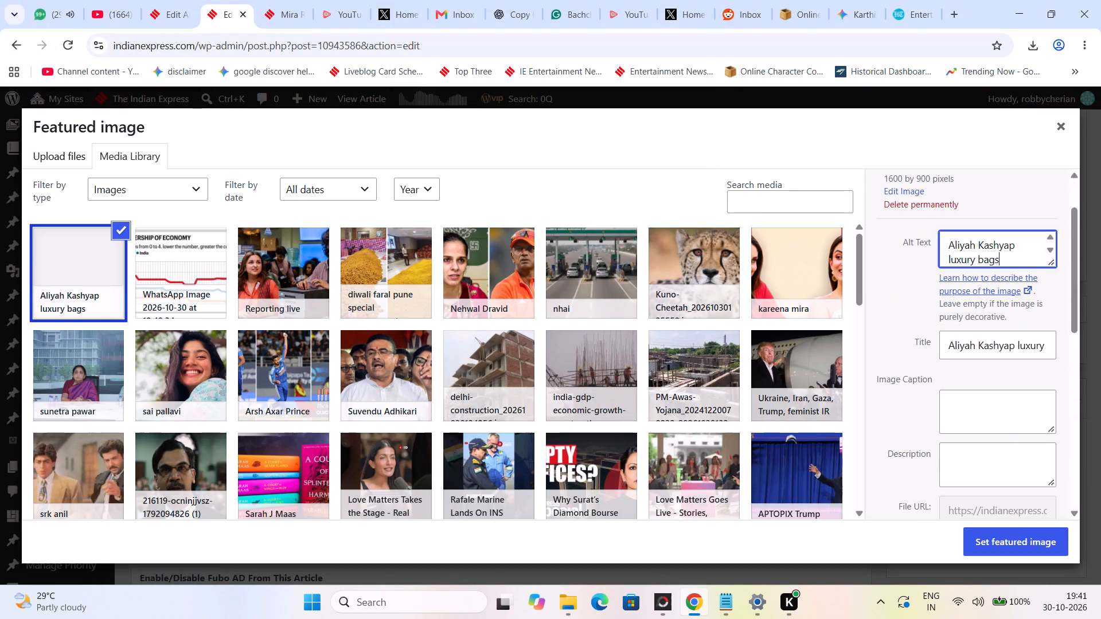
Enter the image caption "Aliyah Kashyap with her luxury bags.", building it from the copied file name.
{"action": "left_click", "coordinate": [996, 413]}
{"action": "key", "text": "ctrl+v"}
{"action": "left_click", "coordinate": [1013, 400]}
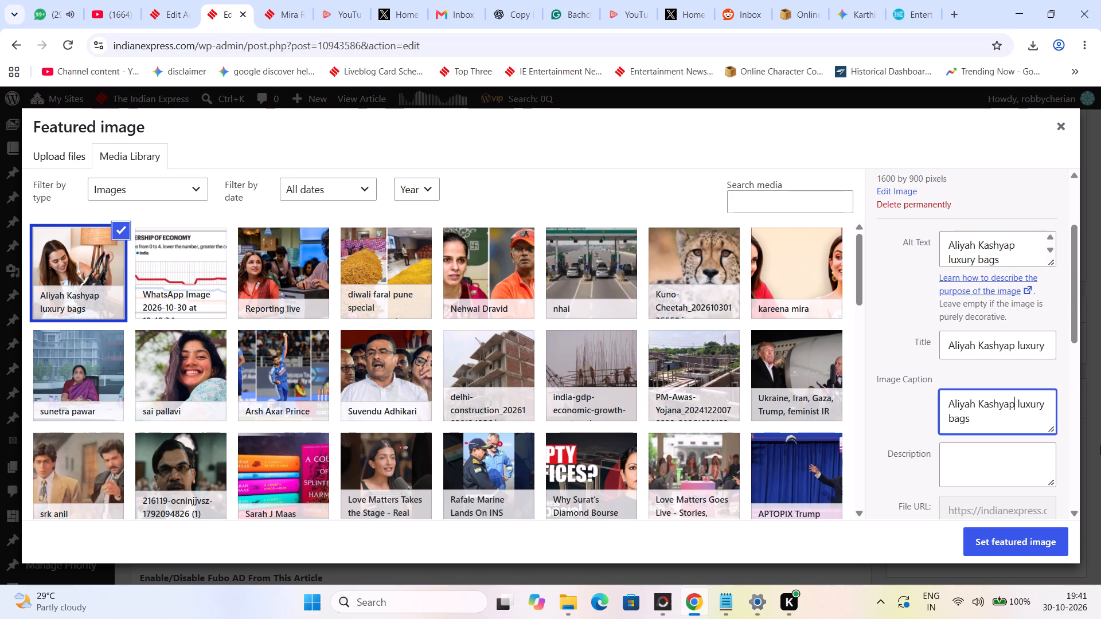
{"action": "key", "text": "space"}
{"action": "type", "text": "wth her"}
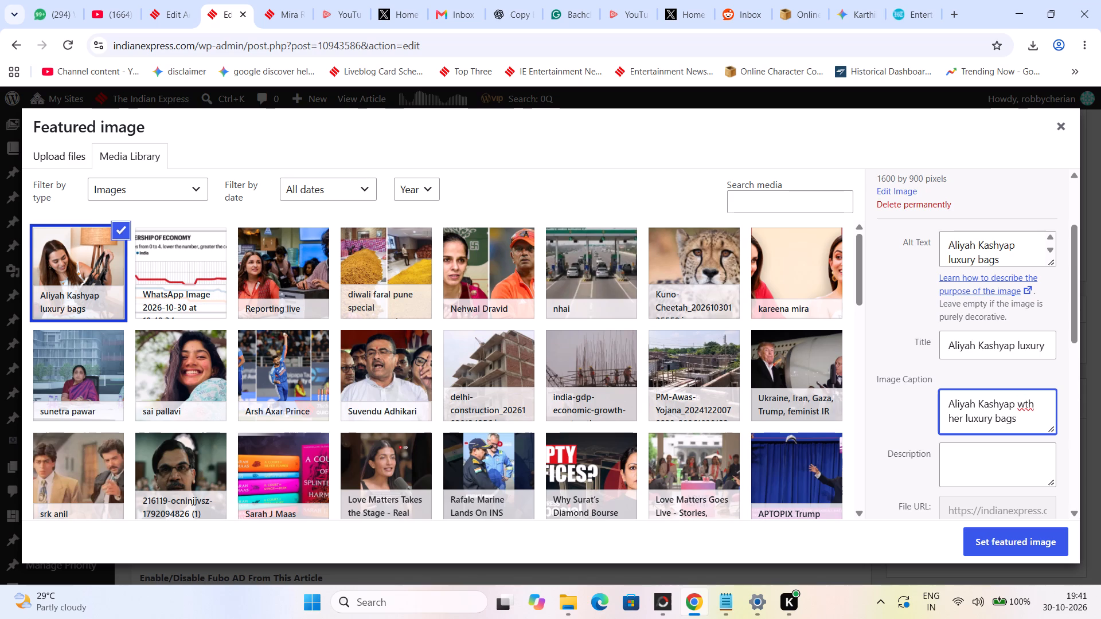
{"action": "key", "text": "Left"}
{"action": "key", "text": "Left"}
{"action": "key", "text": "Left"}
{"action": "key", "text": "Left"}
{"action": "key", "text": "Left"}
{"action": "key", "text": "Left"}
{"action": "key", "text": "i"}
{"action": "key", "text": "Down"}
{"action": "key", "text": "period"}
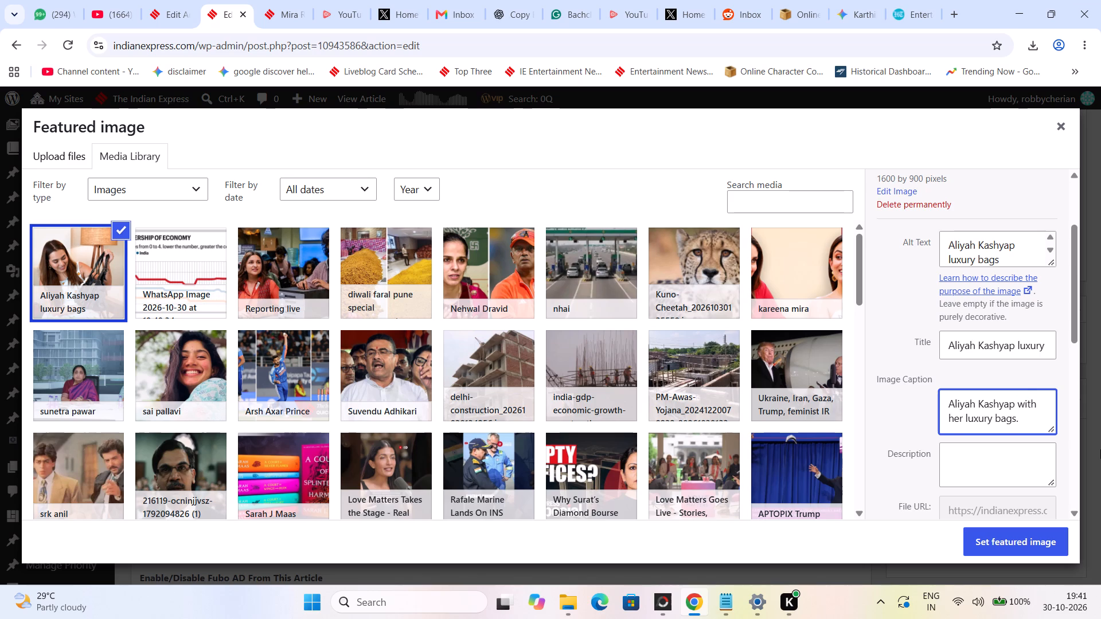
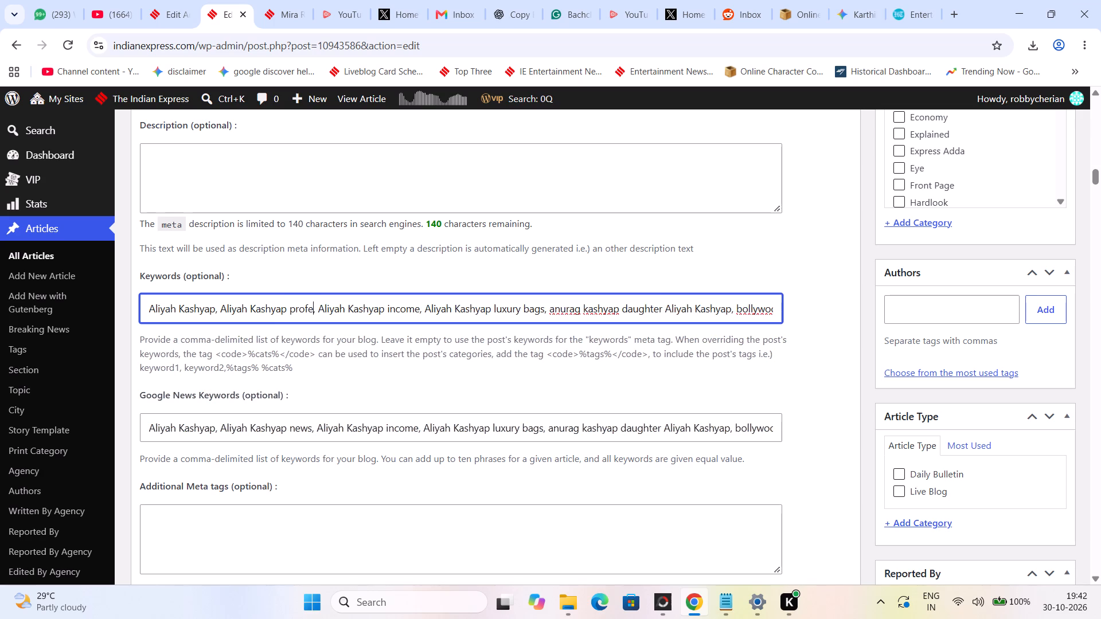
In Keywords, complete "Aliyah Kashyap profession" and replace everything following "anurag kashyap daughter" with a separate keyword, "anurag kashyap".
{"action": "type", "text": "ssion"}
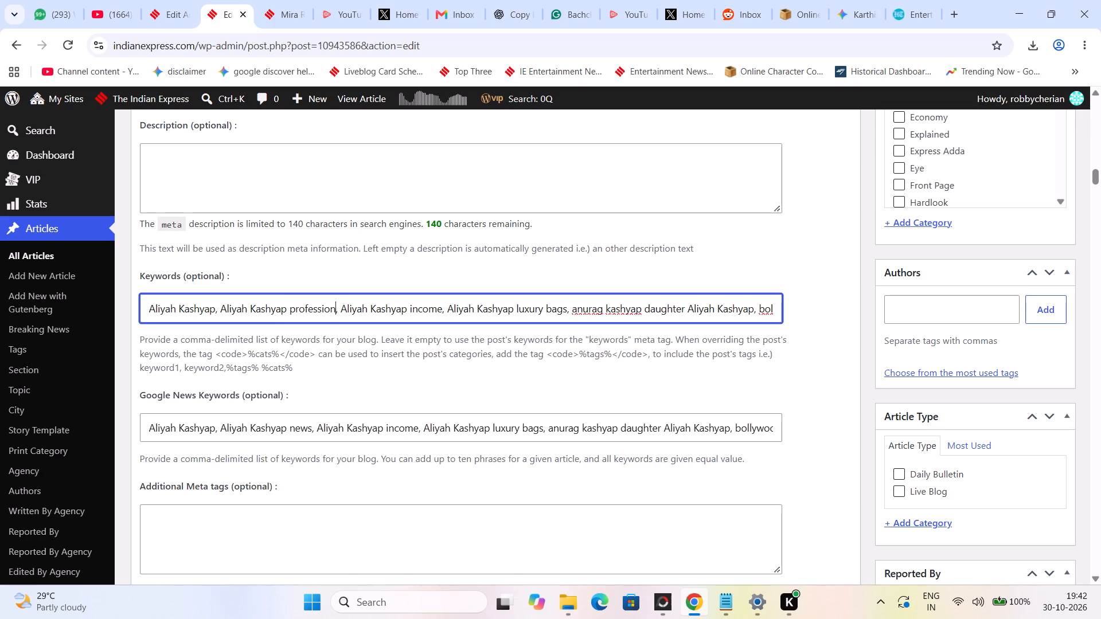
{"action": "left_click_drag", "start_coordinate": [686, 311], "coordinate": [815, 312]}
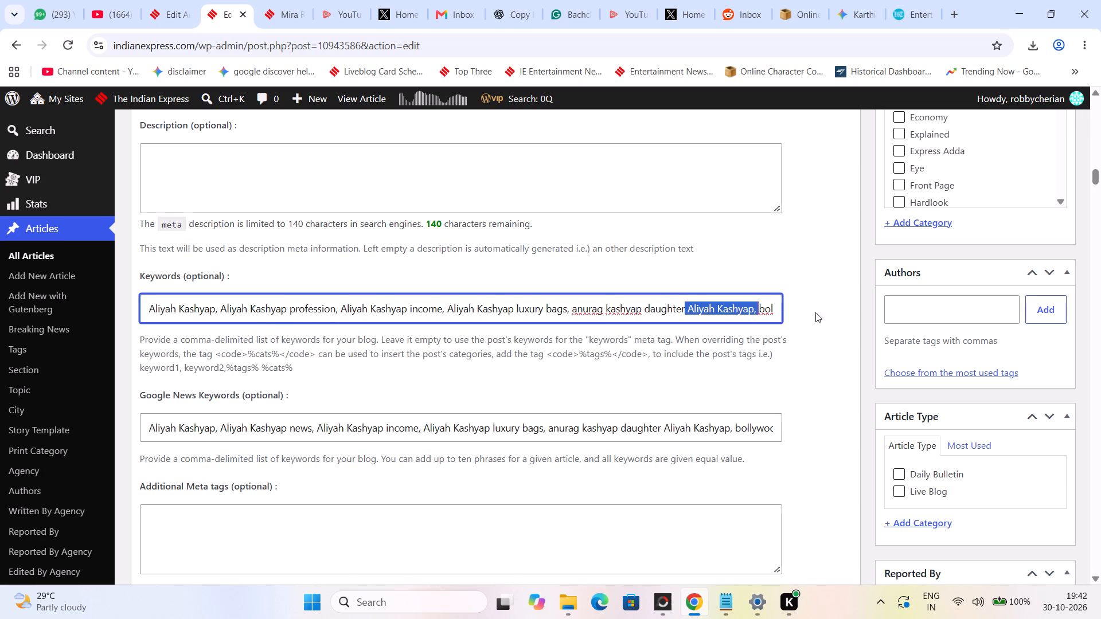
{"action": "left_click_drag", "start_coordinate": [815, 312], "coordinate": [858, 322]}
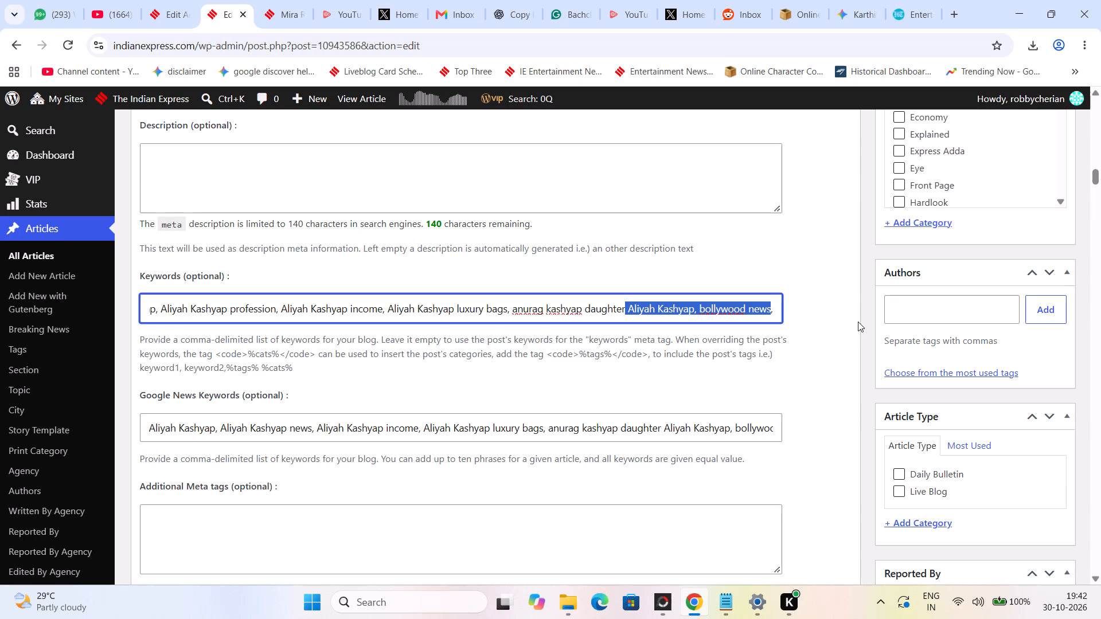
{"action": "key", "text": "BackSpace"}
{"action": "type", "text": ", nurag"}
{"action": "key", "text": "BackSpace"}
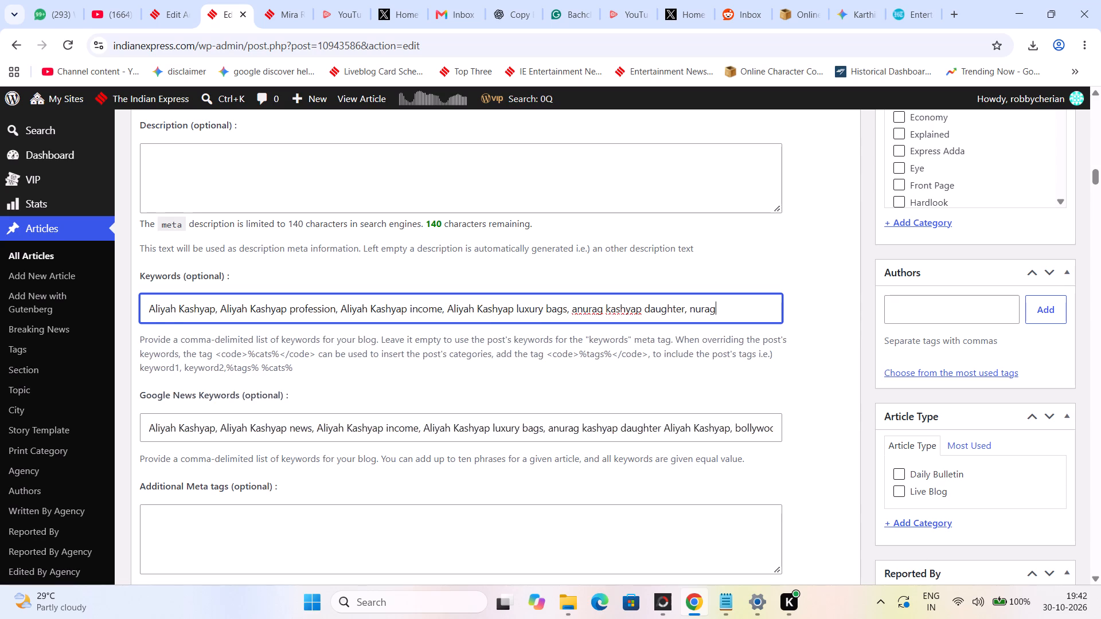
{"action": "key", "text": "BackSpace"}
{"action": "key", "text": "BackSpace"}
{"action": "key", "text": "BackSpace"}
{"action": "key", "text": "BackSpace"}
{"action": "type", "text": "anurag kashyap"}
Copy the complete Keywords list and replace the Google News Keywords with it.
{"action": "key", "text": "ctrl+a"}
{"action": "key", "text": "ctrl+c"}
{"action": "key", "text": "Tab"}
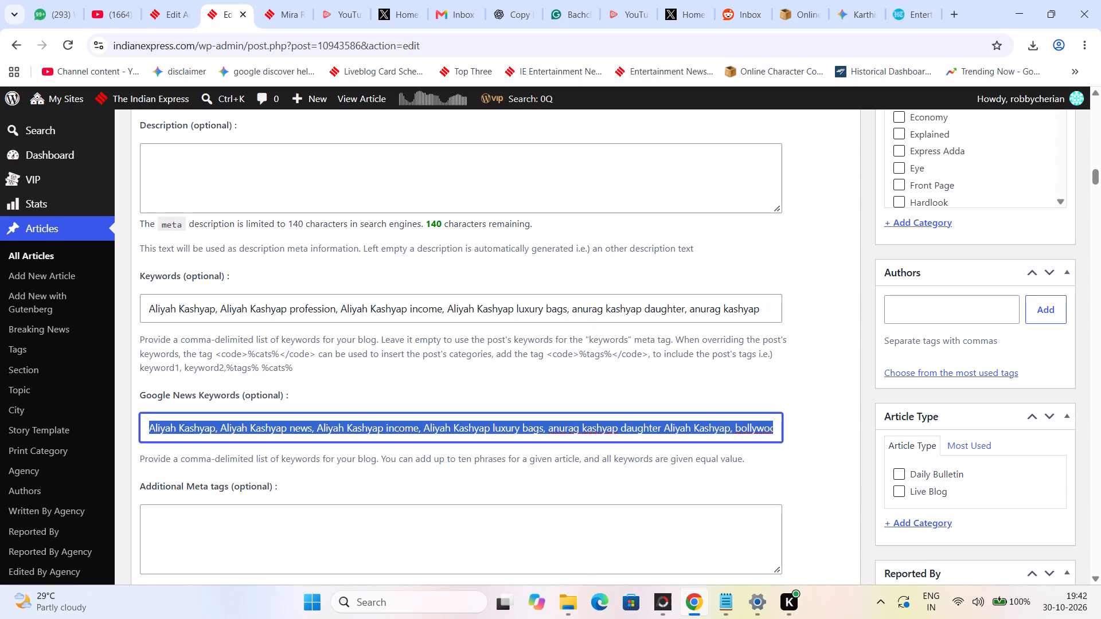
{"action": "key", "text": "ctrl+v"}
{"action": "scroll", "coordinate": [858, 322], "scroll_direction": "up", "scroll_amount": 18}
{"action": "scroll", "coordinate": [900, 272], "scroll_direction": "up", "scroll_amount": 1}
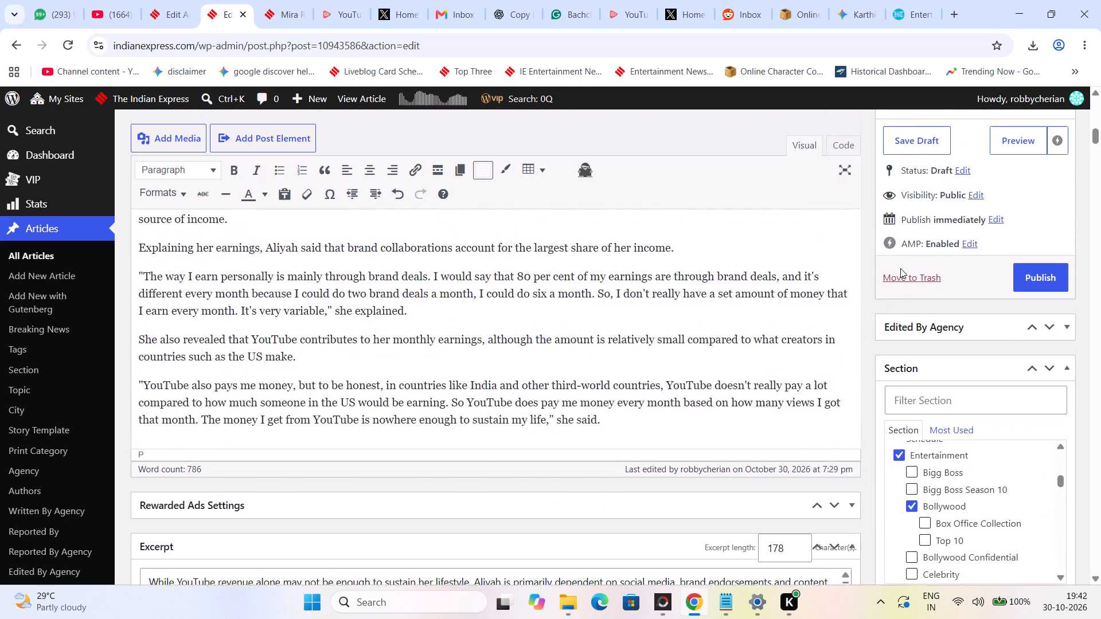
{"action": "left_click", "coordinate": [930, 214]}
{"action": "left_click", "coordinate": [614, 136]}
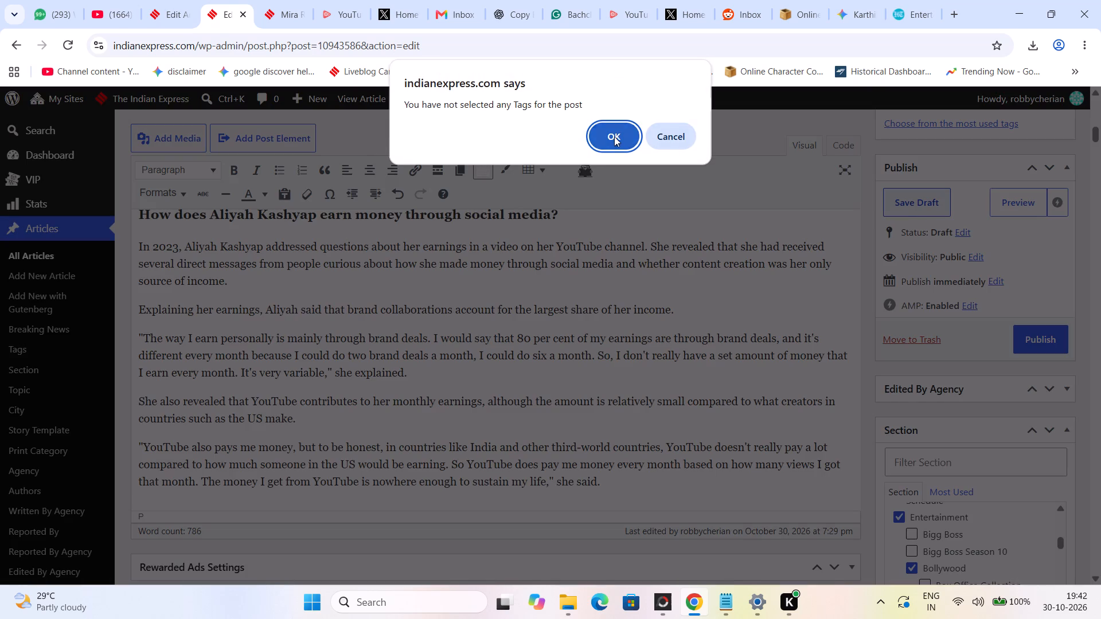
Look over the Diljit Dosanjh "Pokito" article without taking it over, reload it, and return to the Aliyah Kashyap article.
{"action": "left_click", "coordinate": [145, 0]}
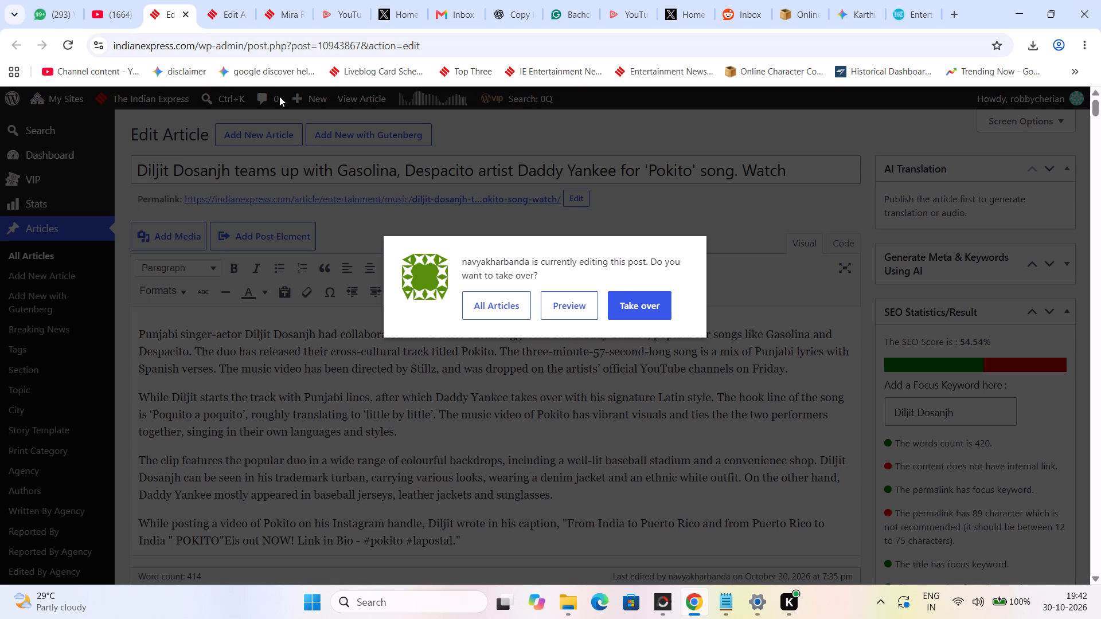
{"action": "scroll", "coordinate": [294, 126], "scroll_direction": "down", "scroll_amount": 9}
{"action": "scroll", "coordinate": [327, 230], "scroll_direction": "down", "scroll_amount": 2}
{"action": "scroll", "coordinate": [327, 230], "scroll_direction": "up", "scroll_amount": 9}
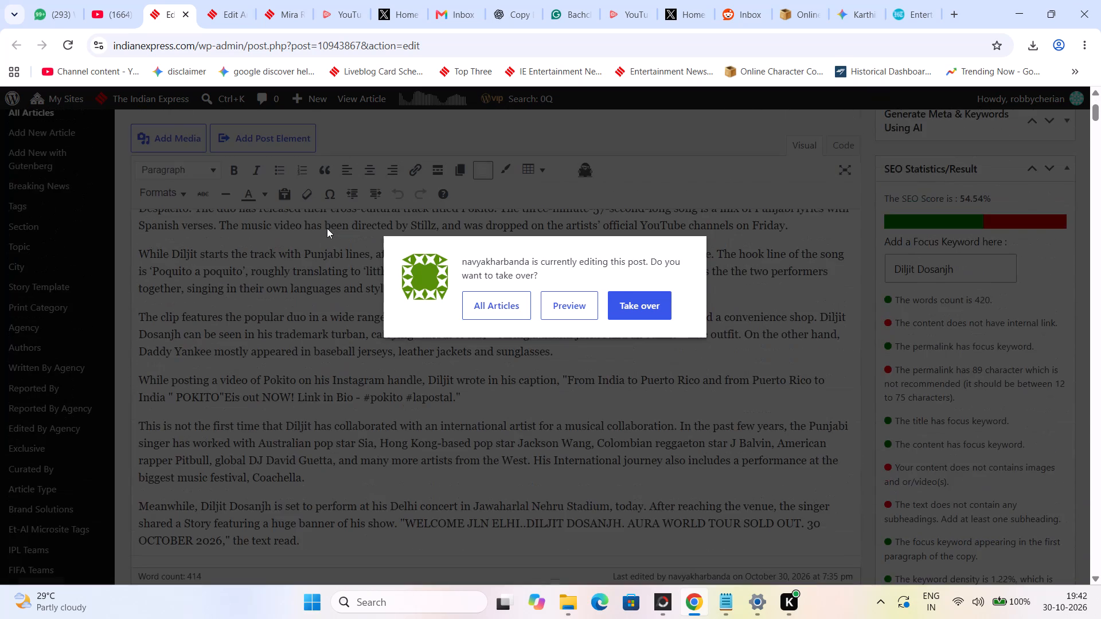
{"action": "scroll", "coordinate": [327, 227], "scroll_direction": "up", "scroll_amount": 2}
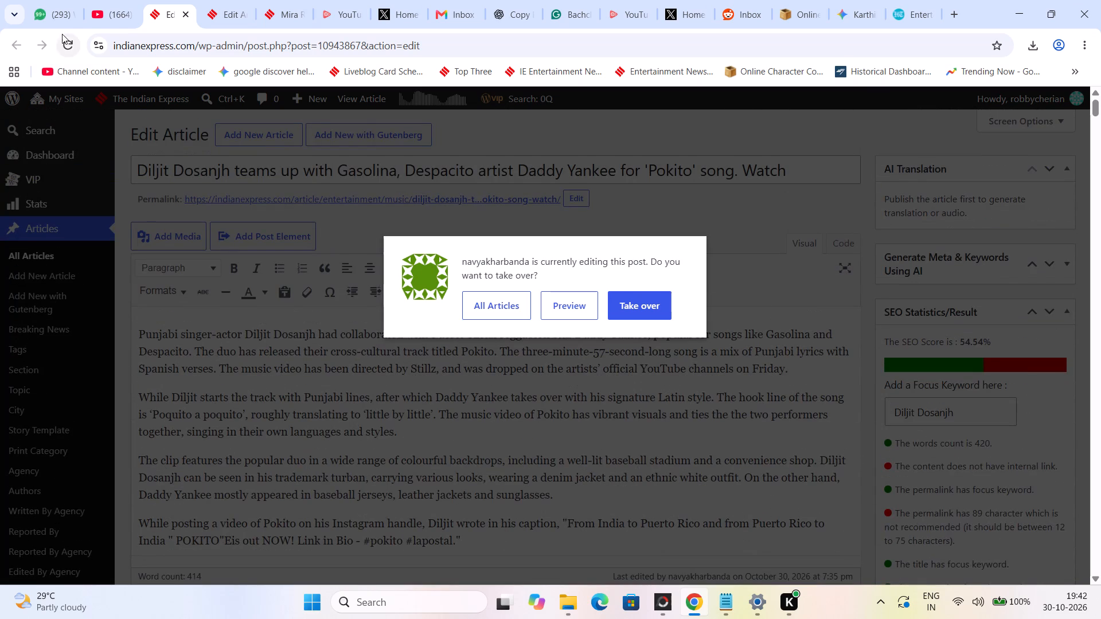
{"action": "left_click", "coordinate": [63, 41]}
{"action": "left_click", "coordinate": [287, 0]}
{"action": "left_click", "coordinate": [241, 0]}
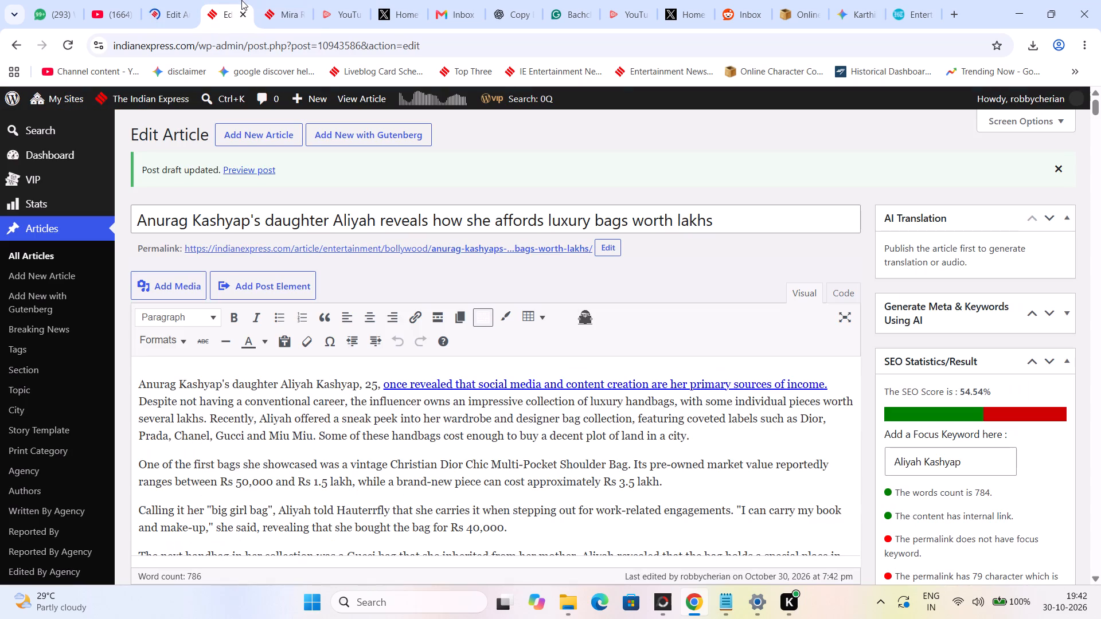
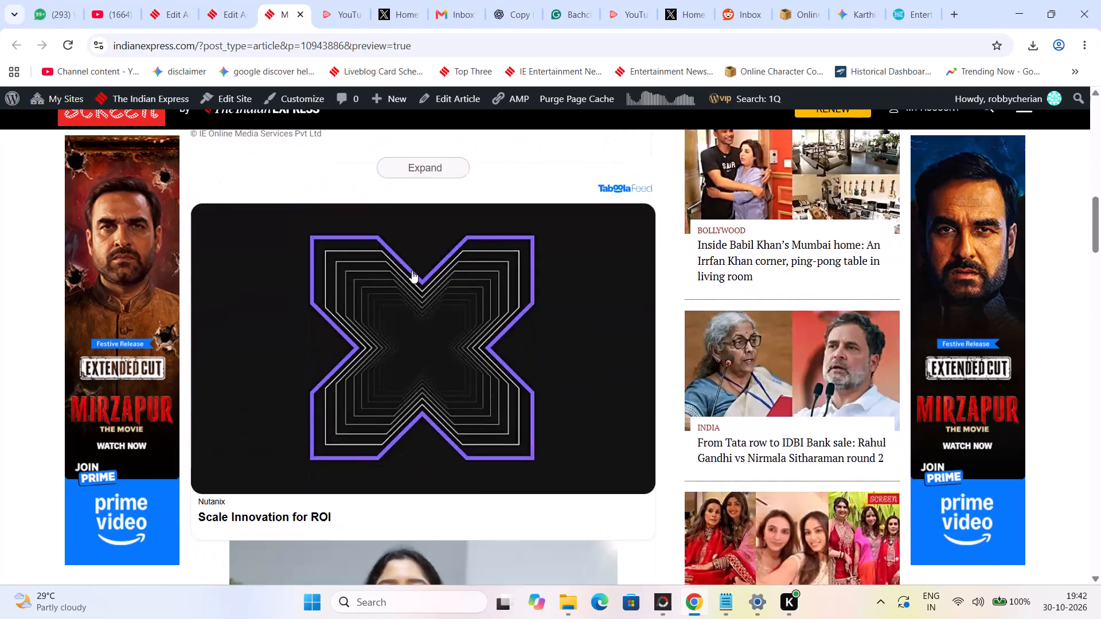
{"action": "left_click", "coordinate": [350, 0]}
{"action": "left_click", "coordinate": [379, 0]}
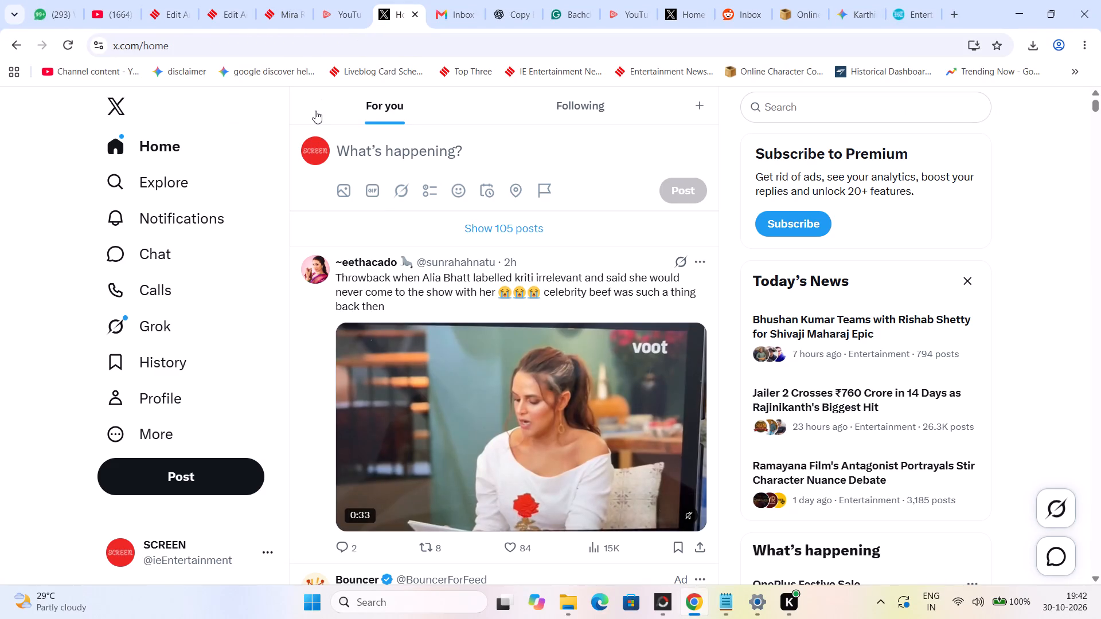
{"action": "left_click", "coordinate": [385, 230]}
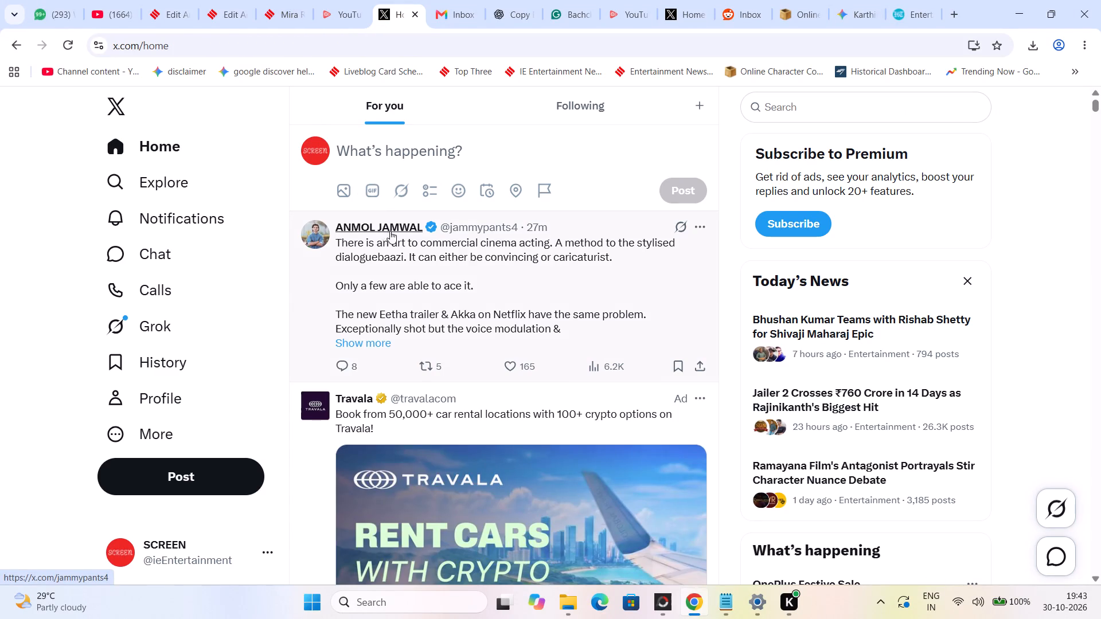
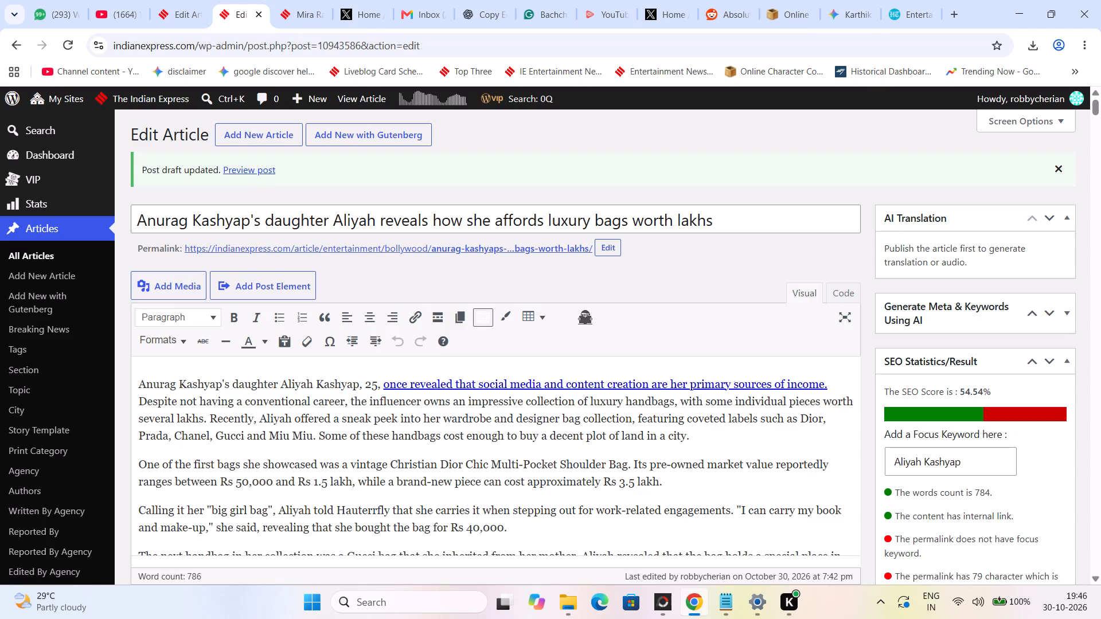
{"action": "triple_click", "coordinate": [243, 226]}
{"action": "key", "text": "ctrl+v"}
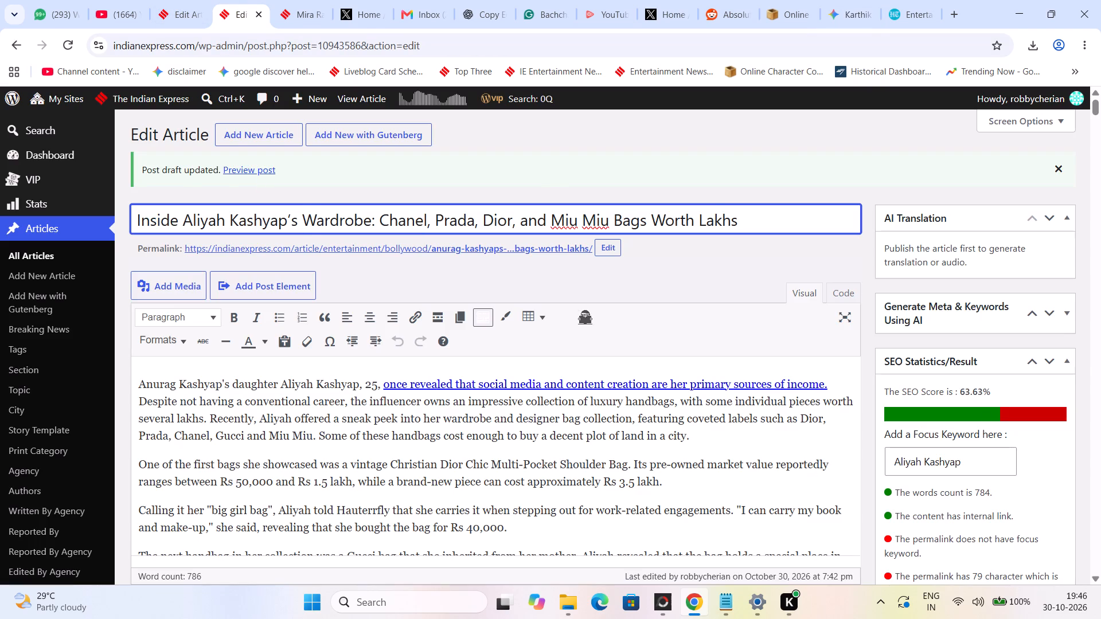
Lowercase the initials of "wardrobe", "bags", "worth" and "lakhs" in the article title.
{"action": "left_click_drag", "start_coordinate": [303, 226], "coordinate": [311, 225]}
{"action": "key", "text": "w"}
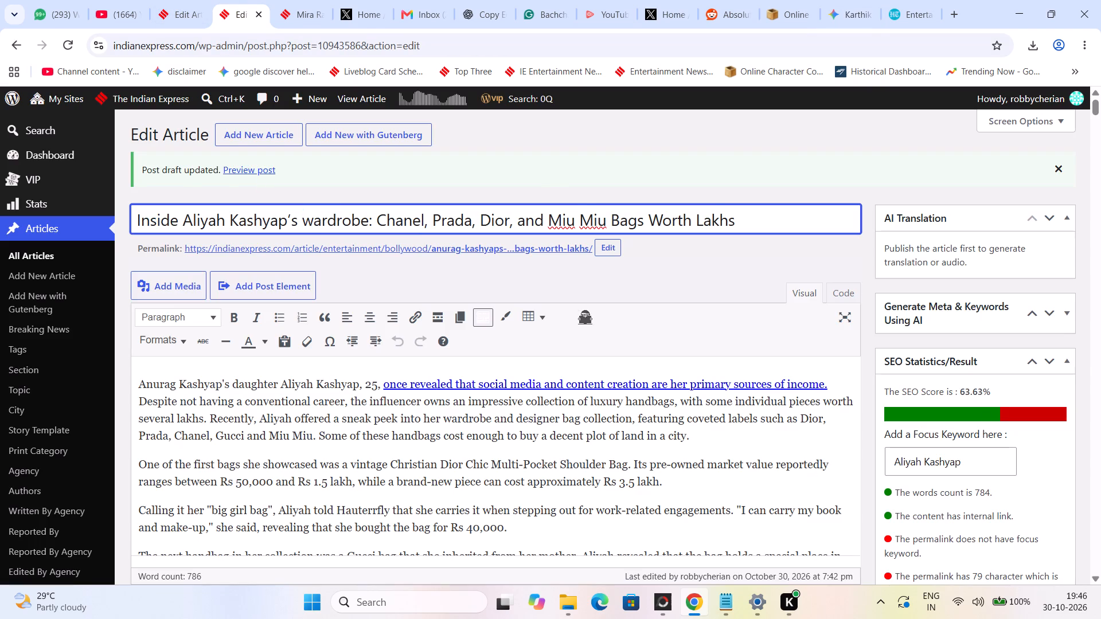
{"action": "left_click_drag", "start_coordinate": [616, 207], "coordinate": [611, 214]}
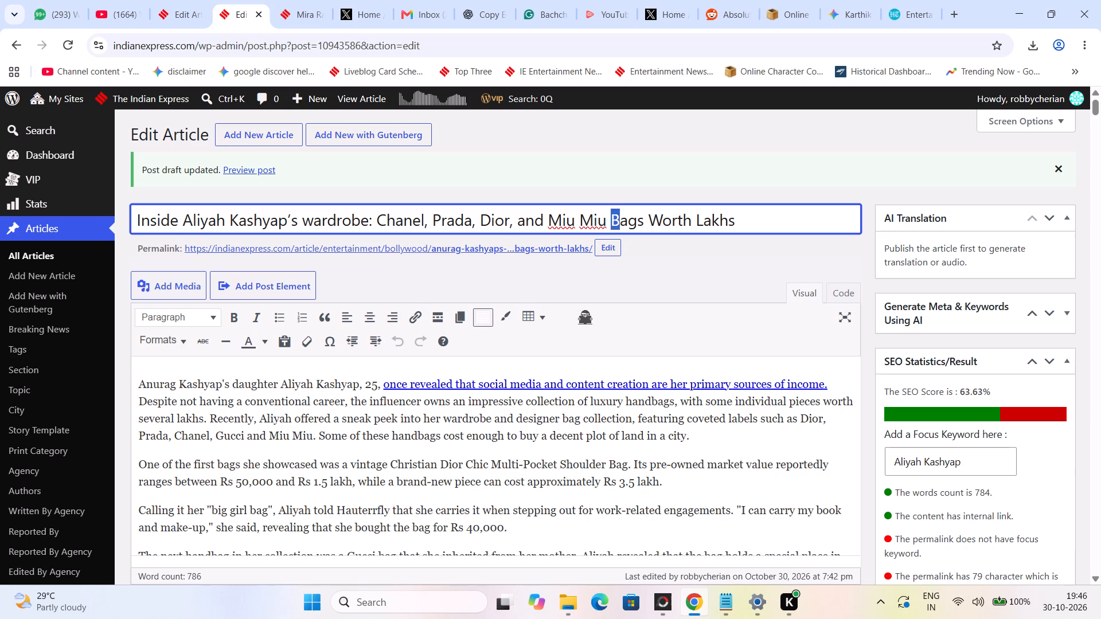
{"action": "key", "text": "b"}
{"action": "left_click_drag", "start_coordinate": [663, 222], "coordinate": [652, 222]}
{"action": "key", "text": "w"}
{"action": "left_click_drag", "start_coordinate": [691, 220], "coordinate": [699, 220]}
{"action": "key", "text": "space"}
{"action": "key", "text": "l"}
Copy the full article title into the permalink slug, replacing the old slug, and apply it.
{"action": "triple_click", "coordinate": [686, 215]}
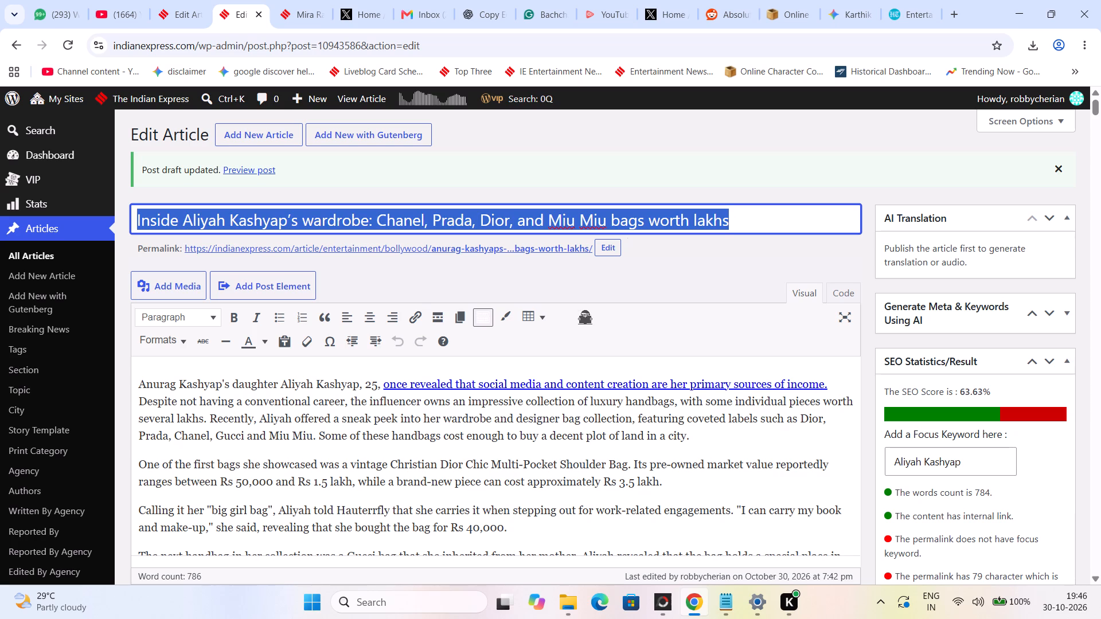
{"action": "key", "text": "ctrl+c"}
{"action": "left_click", "coordinate": [607, 260]}
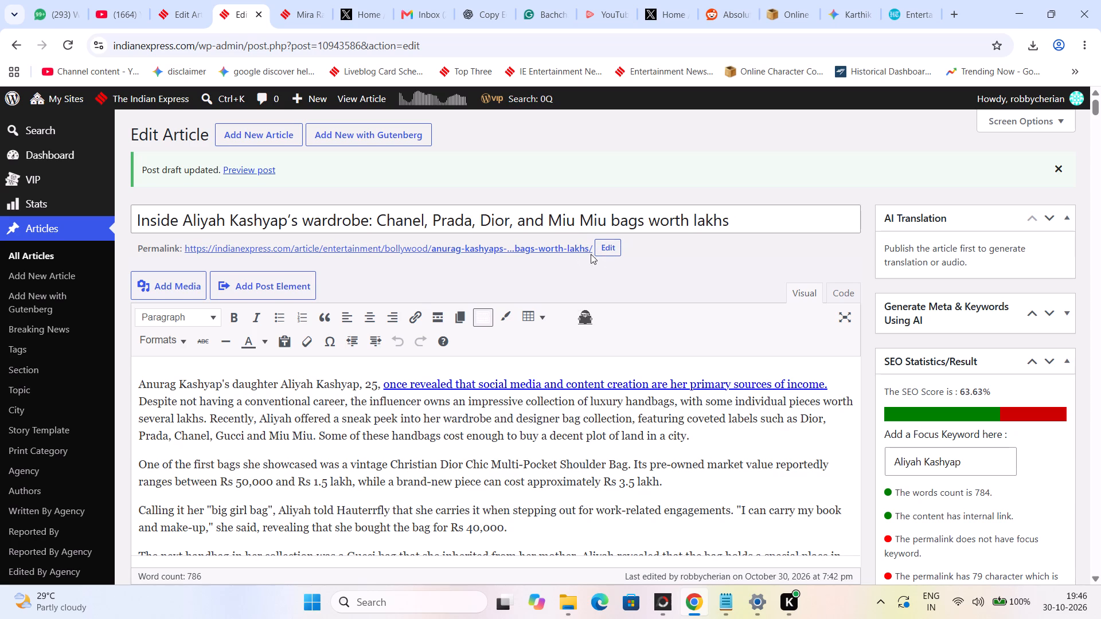
{"action": "left_click", "coordinate": [612, 250]}
{"action": "triple_click", "coordinate": [543, 255]}
{"action": "key", "text": "ctrl+v"}
{"action": "left_click", "coordinate": [602, 252]}
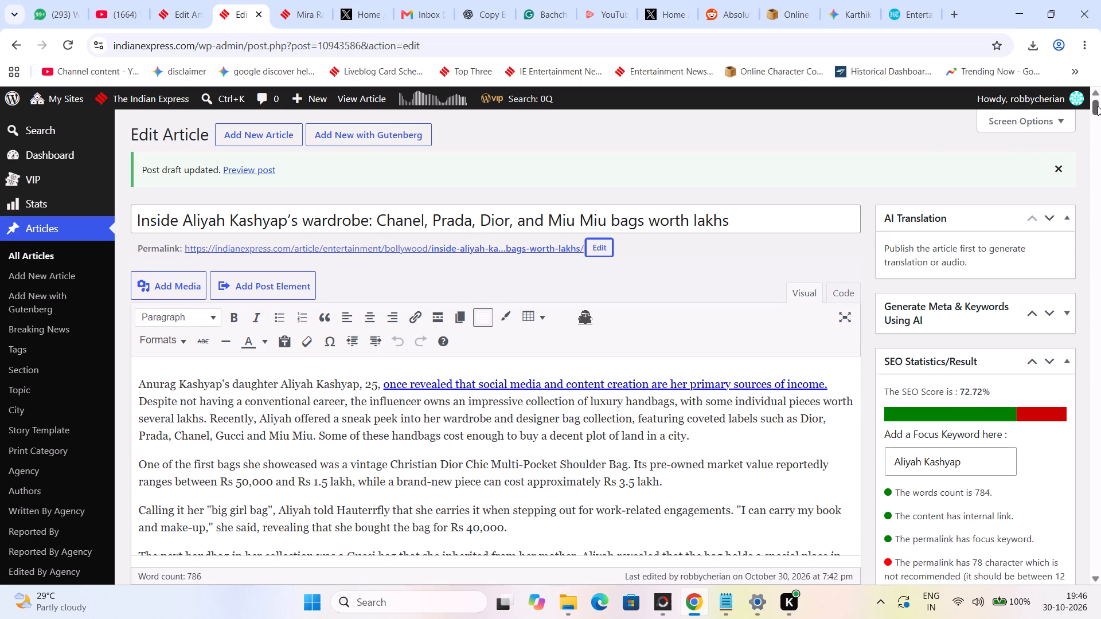
Paste the copied headline into the Alternate Heading field and remove the word "and" before "Miu Miu".
{"action": "left_click_drag", "start_coordinate": [1098, 106], "coordinate": [1099, 618]}
{"action": "scroll", "coordinate": [474, 373], "scroll_direction": "up", "scroll_amount": 2}
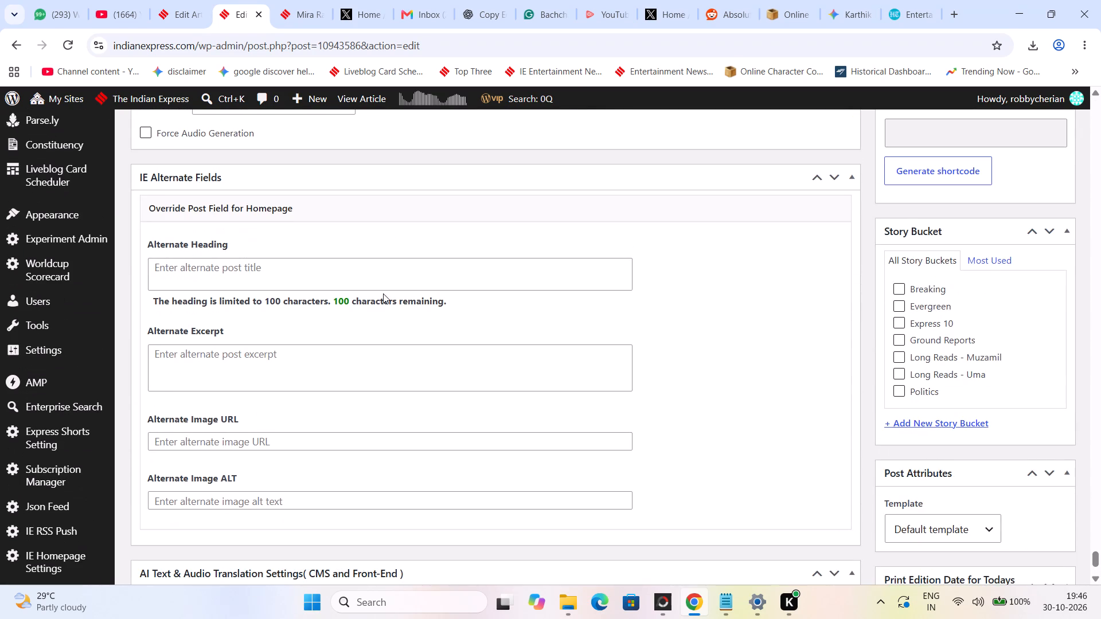
{"action": "left_click", "coordinate": [358, 291]}
{"action": "key", "text": "ctrl+v"}
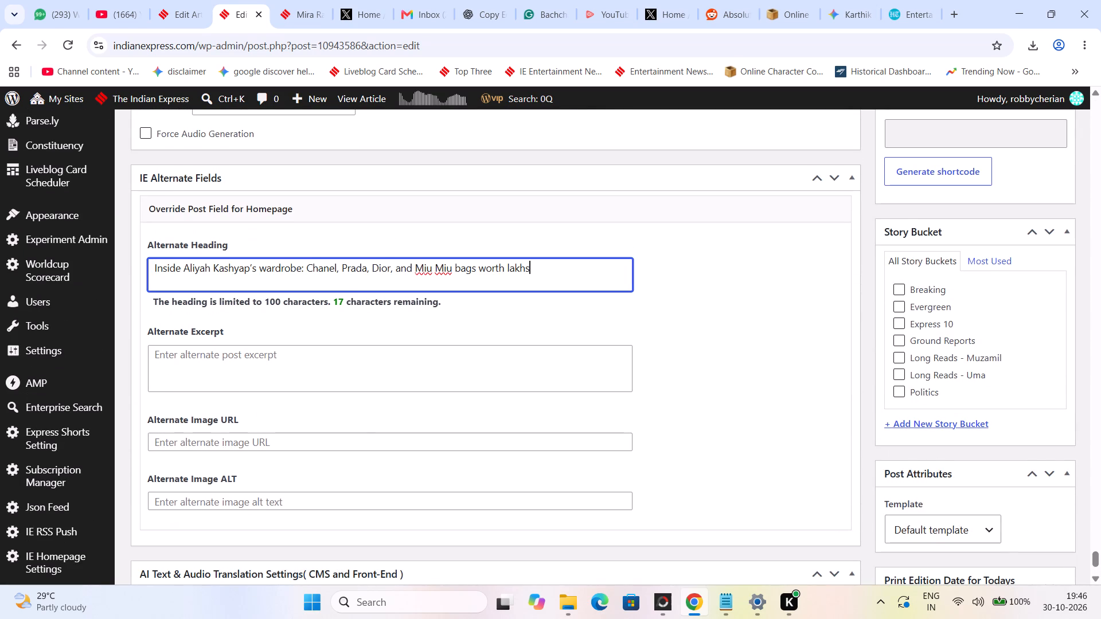
{"action": "left_click", "coordinate": [417, 266]}
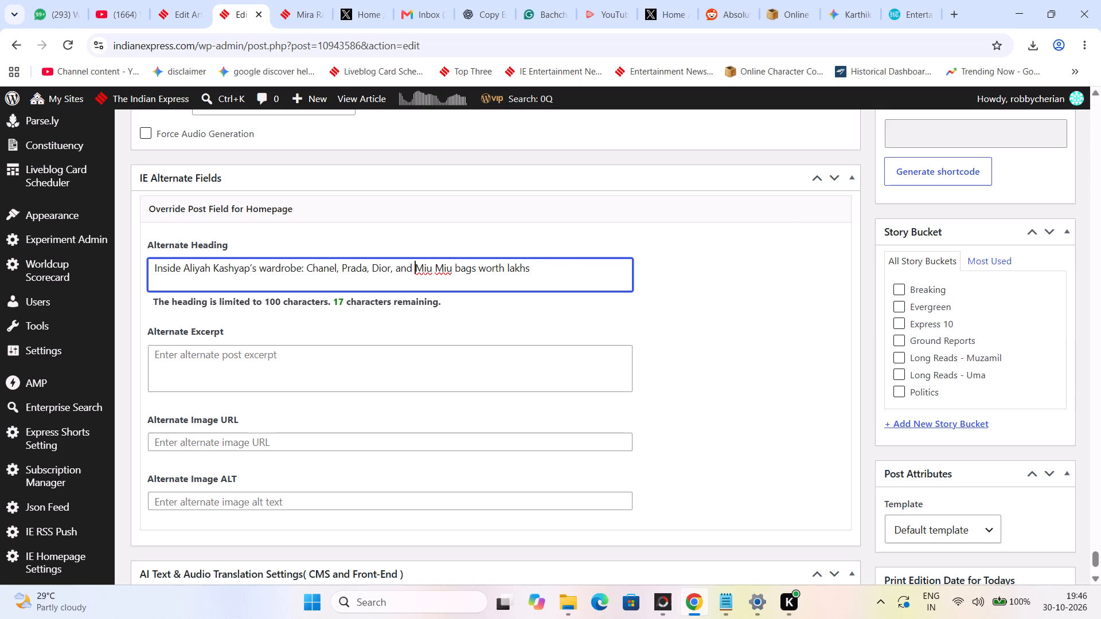
{"action": "key", "text": "BackSpace"}
{"action": "key", "text": "BackSpace"}
{"action": "key", "text": "BackSpace"}
{"action": "key", "text": "BackSpace"}
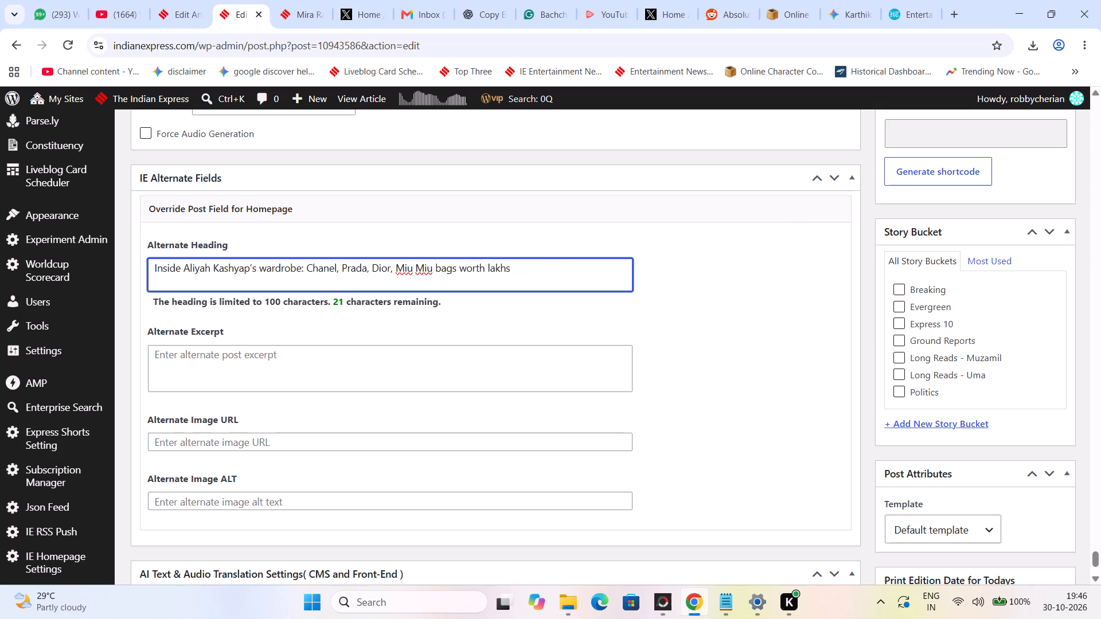
Remove the comma after "Dior" in the article title.
{"action": "left_click", "coordinate": [1100, 127]}
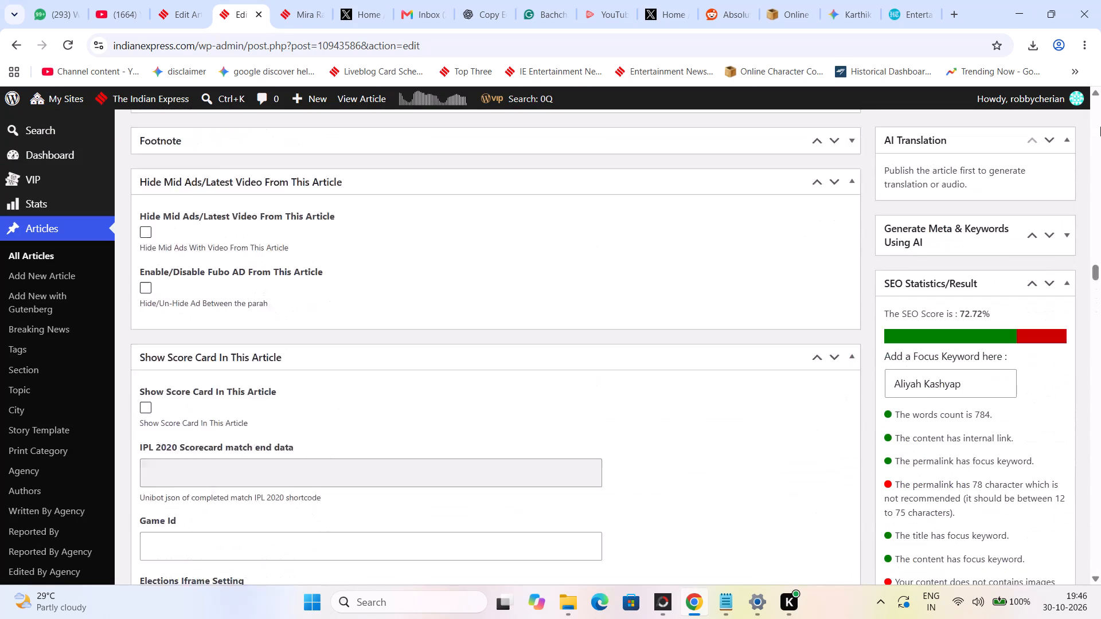
{"action": "left_click_drag", "start_coordinate": [1100, 127], "coordinate": [1100, 84]}
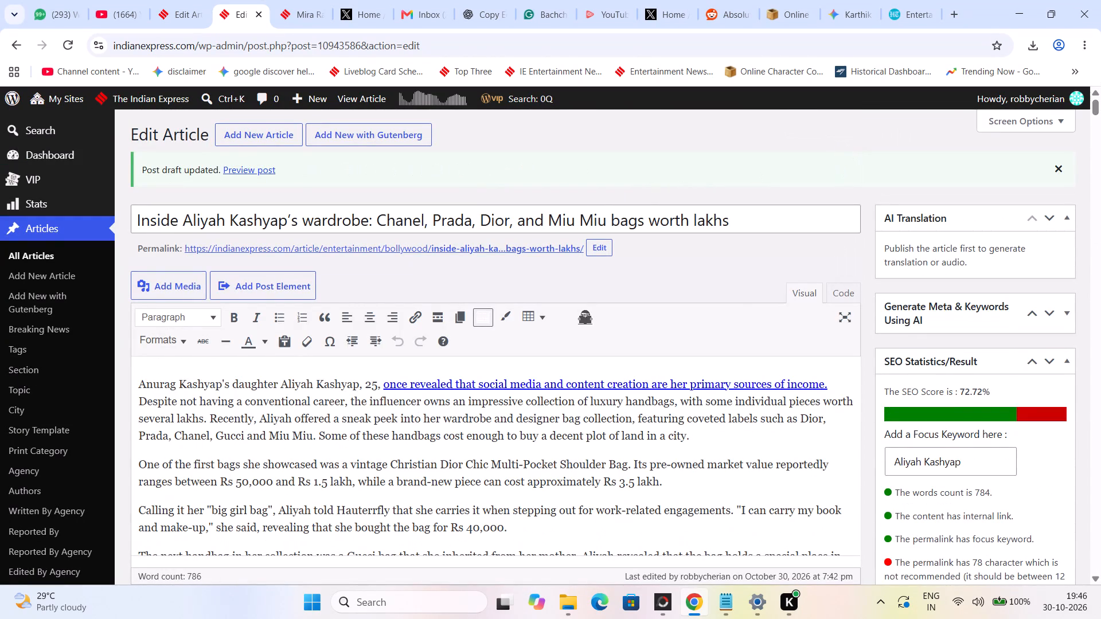
{"action": "left_click", "coordinate": [516, 223]}
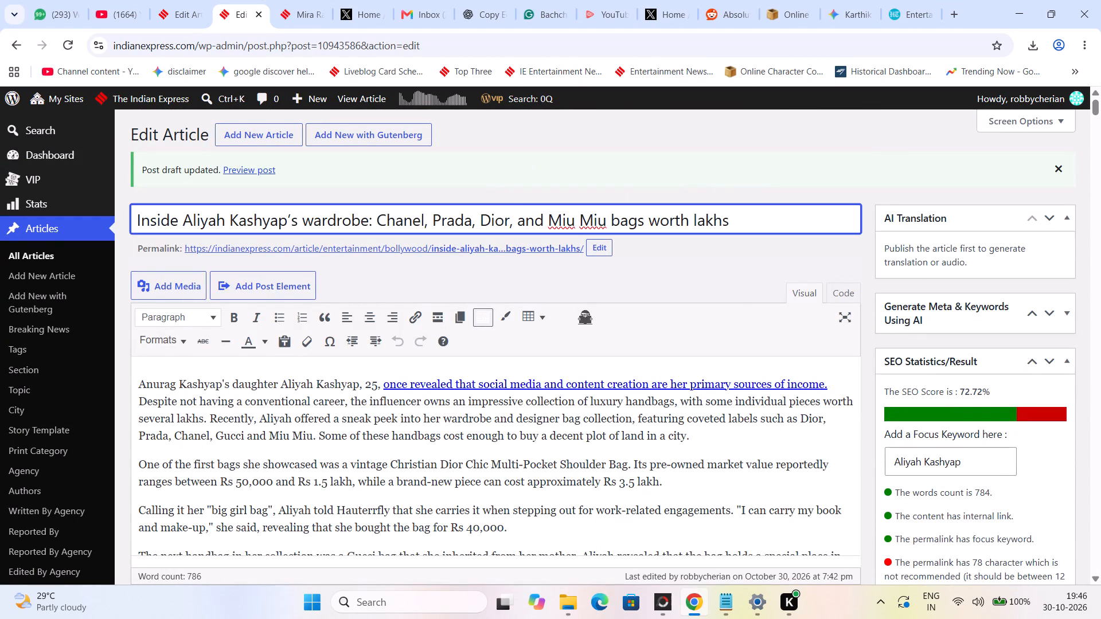
{"action": "key", "text": "Left"}
{"action": "key", "text": "BackSpace"}
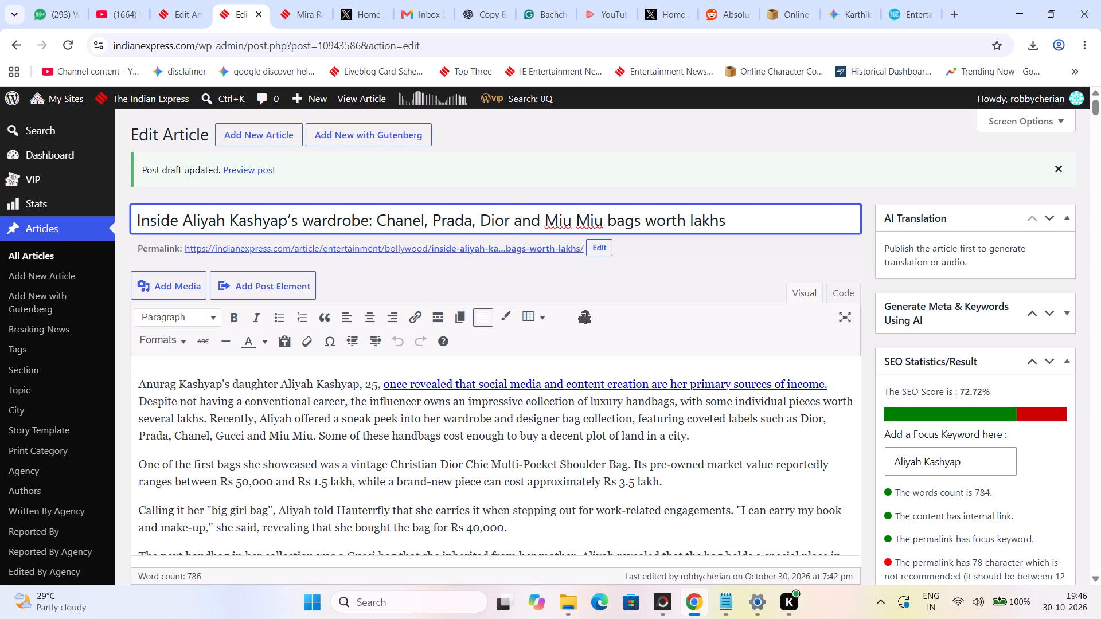
Remove "and-" before "miu-miu" from the permalink slug and apply the shortened slug.
{"action": "left_click", "coordinate": [599, 253]}
{"action": "left_click_drag", "start_coordinate": [566, 254], "coordinate": [577, 255]}
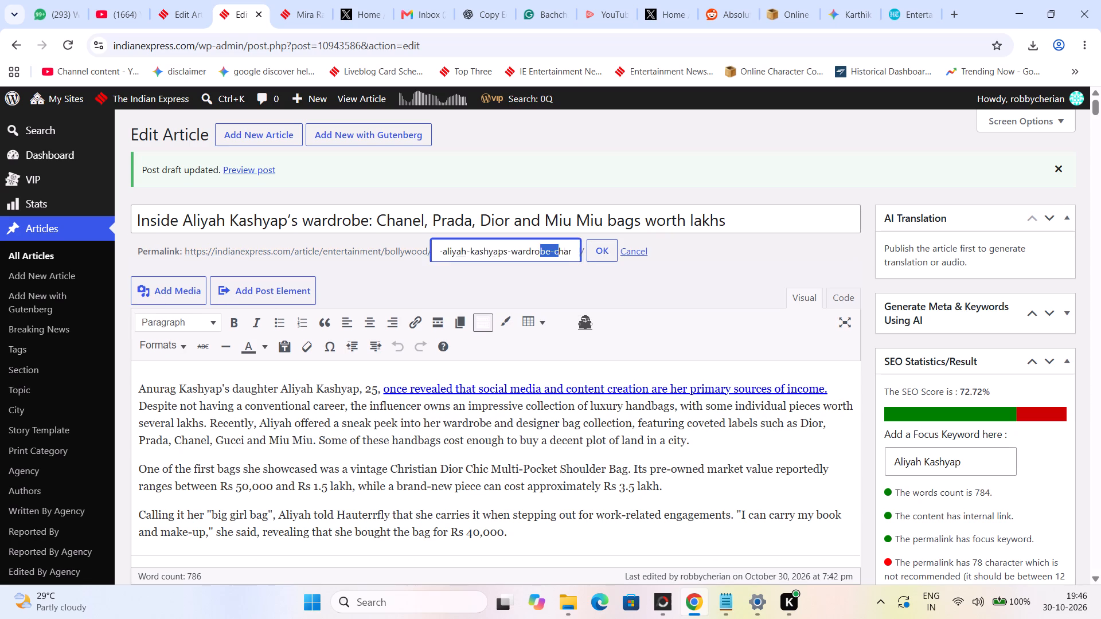
{"action": "left_click_drag", "start_coordinate": [577, 255], "coordinate": [591, 255]}
{"action": "left_click", "coordinate": [485, 255]}
{"action": "left_click", "coordinate": [452, 254]}
{"action": "left_click", "coordinate": [462, 253]}
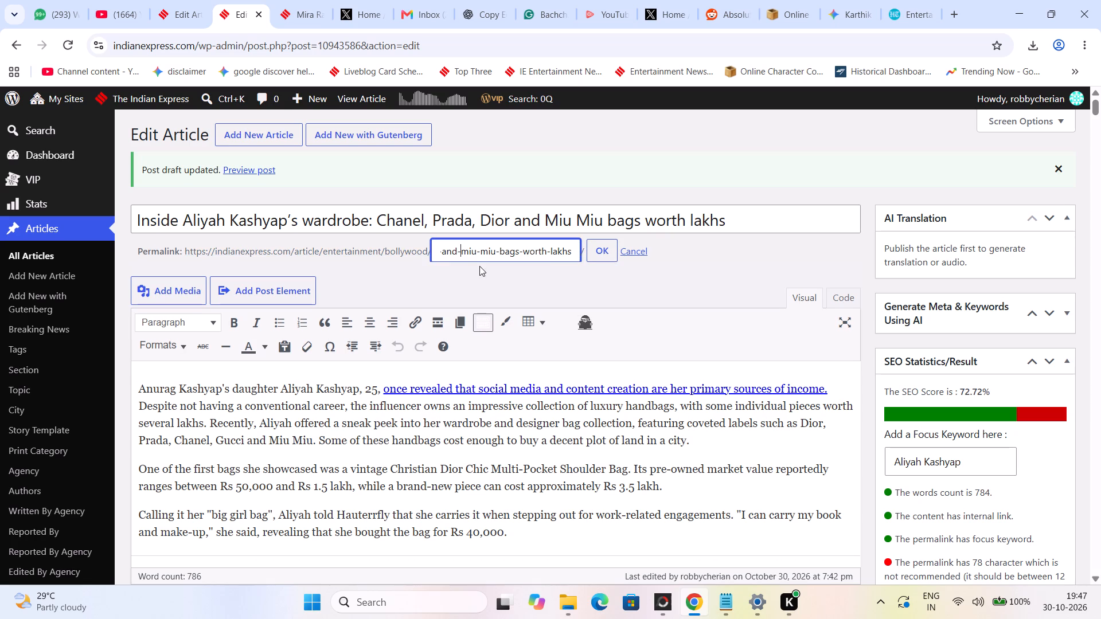
{"action": "key", "text": "BackSpace"}
{"action": "key", "text": "BackSpace"}
{"action": "key", "text": "BackSpace"}
{"action": "key", "text": "BackSpace"}
{"action": "left_click", "coordinate": [598, 249]}
Copy the brand names from the title to the start of the meta Keywords as "Chanel, Prada, Dior, Miu Miu, ".
{"action": "left_click_drag", "start_coordinate": [603, 228], "coordinate": [346, 214]}
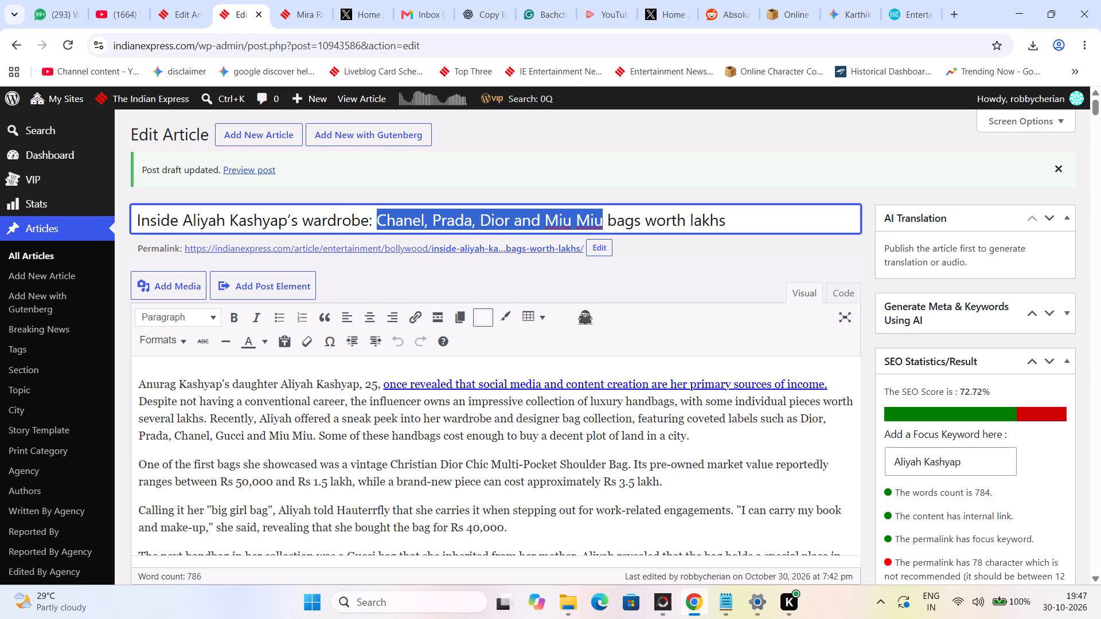
{"action": "left_click_drag", "start_coordinate": [346, 214], "coordinate": [380, 216]}
{"action": "key", "text": "ctrl+c"}
{"action": "scroll", "coordinate": [374, 320], "scroll_direction": "down", "scroll_amount": 14}
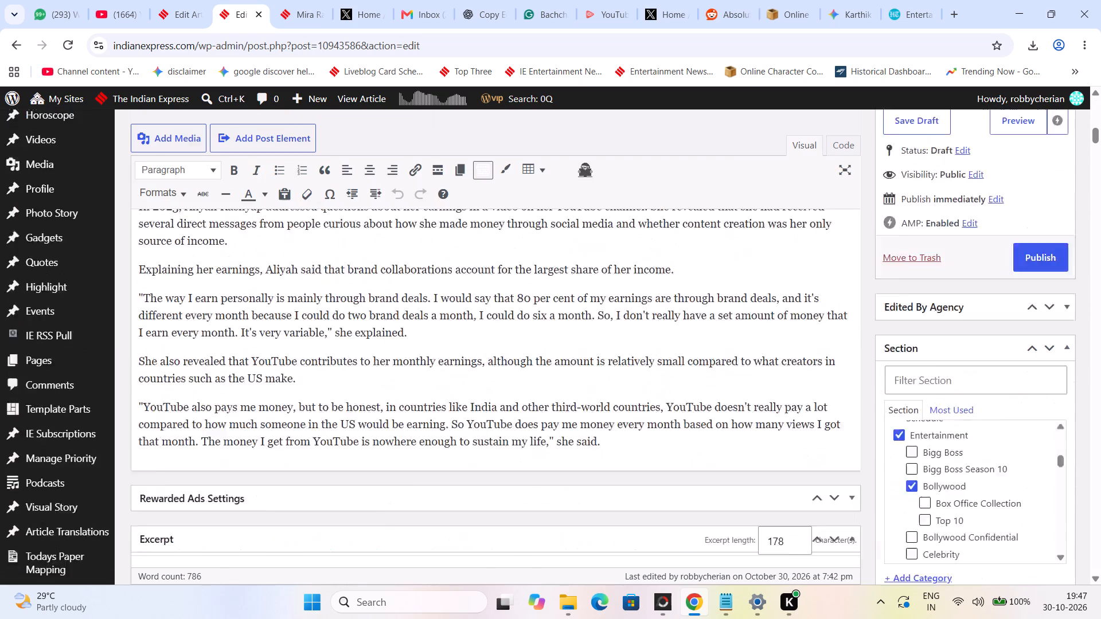
{"action": "scroll", "coordinate": [370, 354], "scroll_direction": "down", "scroll_amount": 14}
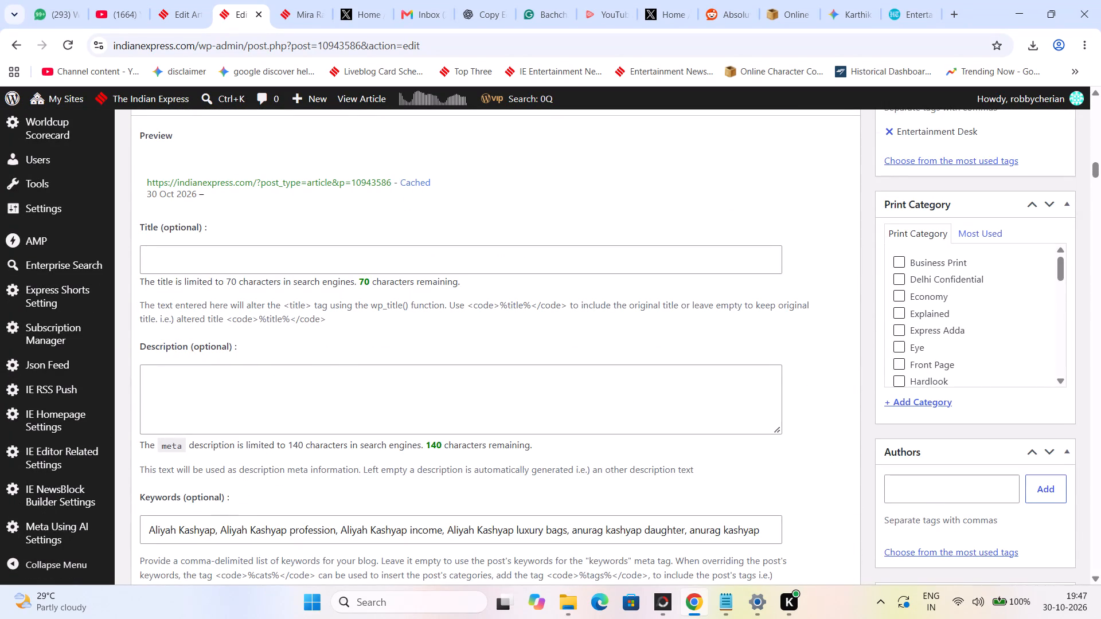
{"action": "left_click", "coordinate": [140, 527]}
{"action": "key", "text": "ctrl+v"}
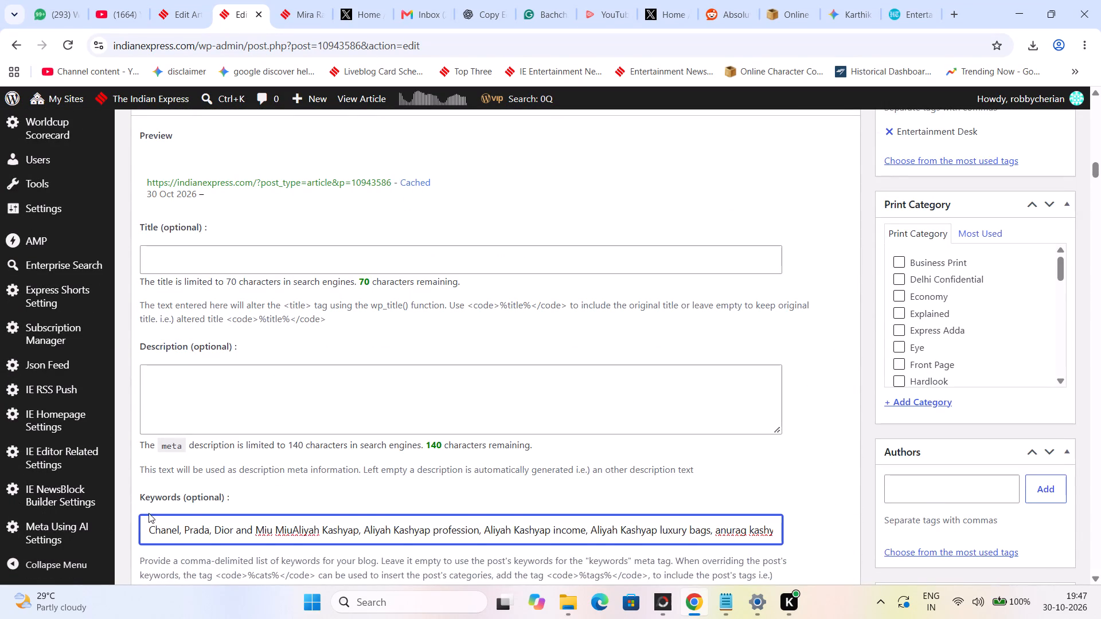
{"action": "key", "text": "comma"}
{"action": "key", "text": "space"}
{"action": "key", "text": "Left"}
{"action": "key", "text": "Left"}
{"action": "key", "text": "Left"}
{"action": "key", "text": "Left"}
{"action": "key", "text": "Left"}
{"action": "key", "text": "Left"}
{"action": "key", "text": "Left"}
{"action": "key", "text": "Left"}
{"action": "key", "text": "Left"}
{"action": "key", "text": "Left"}
{"action": "key", "text": "Left"}
{"action": "key", "text": "BackSpace"}
{"action": "key", "text": "BackSpace"}
{"action": "key", "text": "BackSpace"}
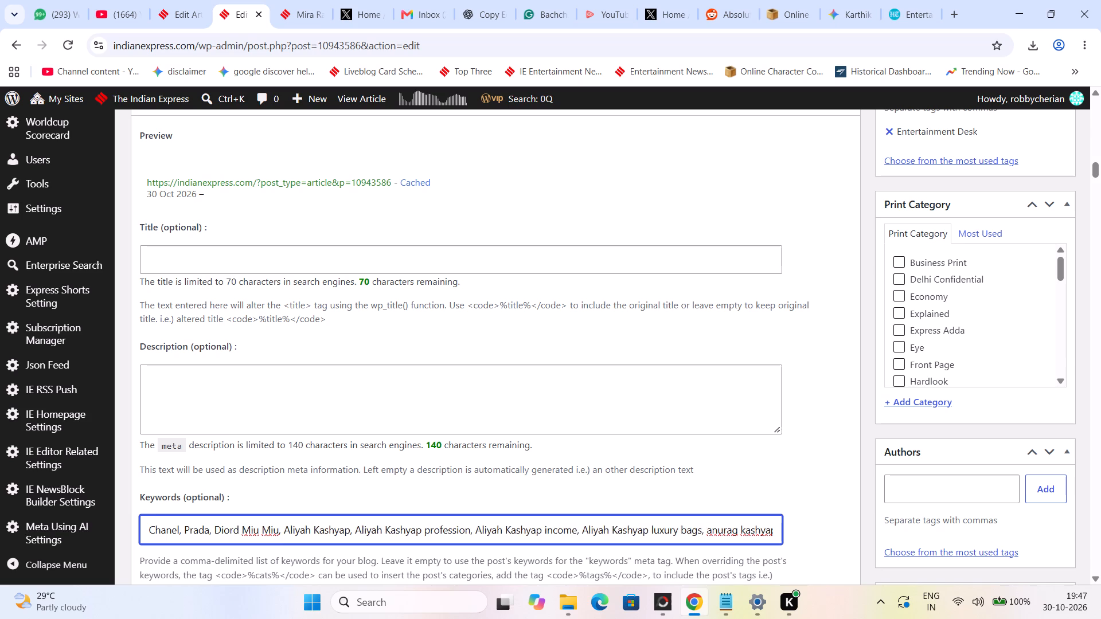
{"action": "key", "text": "Delete"}
{"action": "key", "text": "comma"}
Change the keyword "Aliyah Kashyap profession" to "Aliyah Kashyap bags".
{"action": "key", "text": "Right"}
{"action": "key", "text": "Right"}
{"action": "key", "text": "Right"}
{"action": "key", "text": "Right"}
{"action": "key", "text": "Right"}
{"action": "key", "text": "Right"}
{"action": "key", "text": "Right"}
{"action": "key", "text": "Right"}
{"action": "key", "text": "Right"}
{"action": "key", "text": "Right"}
{"action": "key", "text": "Right"}
{"action": "key", "text": "Right"}
{"action": "key", "text": "Right"}
{"action": "key", "text": "Right"}
{"action": "key", "text": "Right"}
{"action": "key", "text": "Right"}
{"action": "key", "text": "Right"}
{"action": "key", "text": "Right"}
{"action": "key", "text": "Right"}
{"action": "key", "text": "Right"}
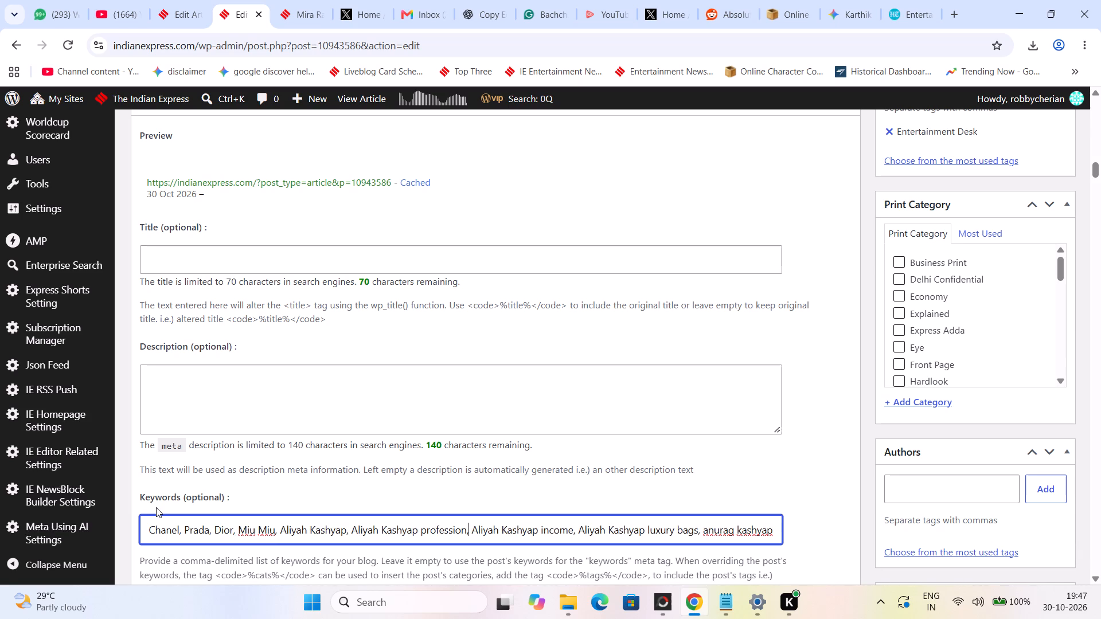
{"action": "key", "text": "Left"}
{"action": "key", "text": "Right"}
{"action": "key", "text": "Right"}
{"action": "key", "text": "Right"}
{"action": "key", "text": "Right"}
{"action": "key", "text": "Right"}
{"action": "key", "text": "Right"}
{"action": "key", "text": "Right"}
{"action": "key", "text": "Right"}
{"action": "key", "text": "Right"}
{"action": "key", "text": "Right"}
{"action": "key", "text": "Right"}
{"action": "key", "text": "Right"}
{"action": "key", "text": "Right"}
{"action": "key", "text": "Right"}
{"action": "key", "text": "Right"}
{"action": "key", "text": "Right"}
{"action": "key", "text": "Right"}
{"action": "key", "text": "Right"}
{"action": "key", "text": "Down"}
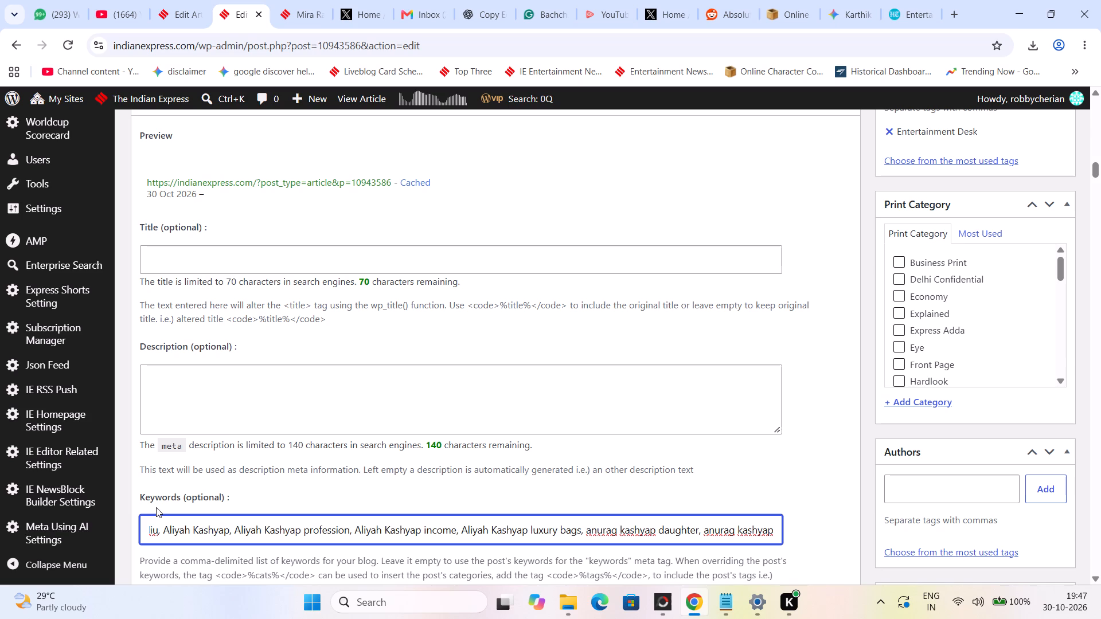
{"action": "key", "text": "Left"}
{"action": "key", "text": "Left"}
{"action": "key", "text": "Left"}
{"action": "key", "text": "Left"}
{"action": "key", "text": "Left"}
{"action": "key", "text": "Left"}
{"action": "key", "text": "Left"}
{"action": "key", "text": "Left"}
{"action": "key", "text": "Left"}
{"action": "key", "text": "Left"}
{"action": "key", "text": "Left"}
{"action": "key", "text": "Left"}
{"action": "key", "text": "Left"}
{"action": "key", "text": "Left"}
{"action": "key", "text": "Left"}
{"action": "key", "text": "Left"}
{"action": "left_click_drag", "start_coordinate": [348, 528], "coordinate": [304, 530]}
{"action": "key", "text": "b"}
{"action": "type", "text": "ag"}
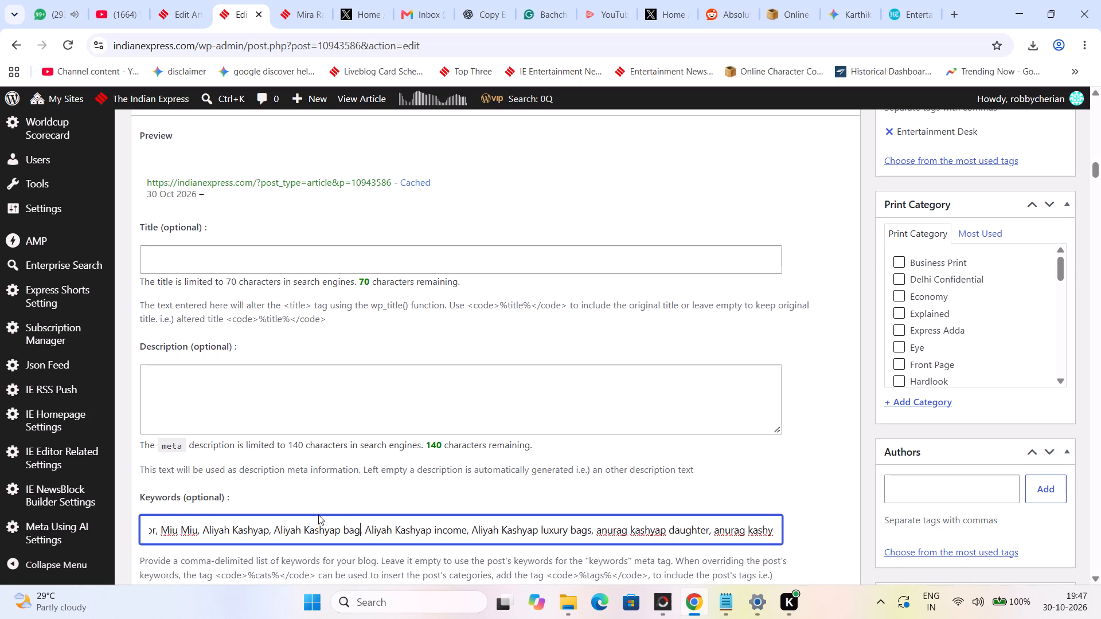
{"action": "key", "text": "s"}
Copy the complete Keywords list into the Google News Keywords field.
{"action": "key", "text": "ctrl+a"}
{"action": "key", "text": "ctrl+c"}
{"action": "key", "text": "Tab"}
{"action": "key", "text": "ctrl+v"}
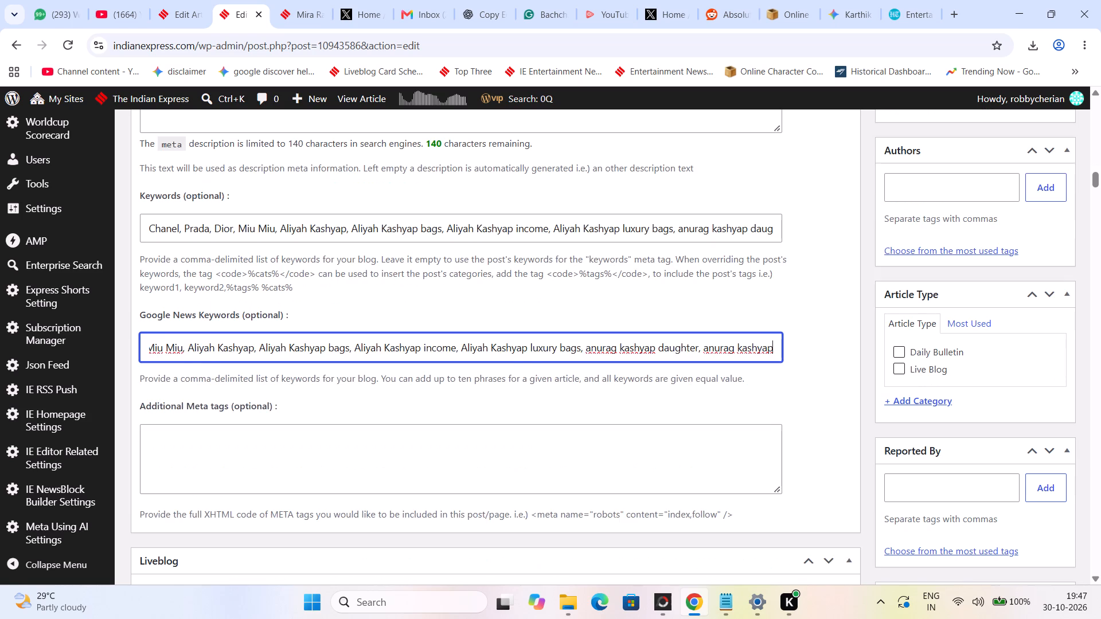
{"action": "scroll", "coordinate": [533, 360], "scroll_direction": "up", "scroll_amount": 11}
{"action": "scroll", "coordinate": [705, 340], "scroll_direction": "up", "scroll_amount": 11}
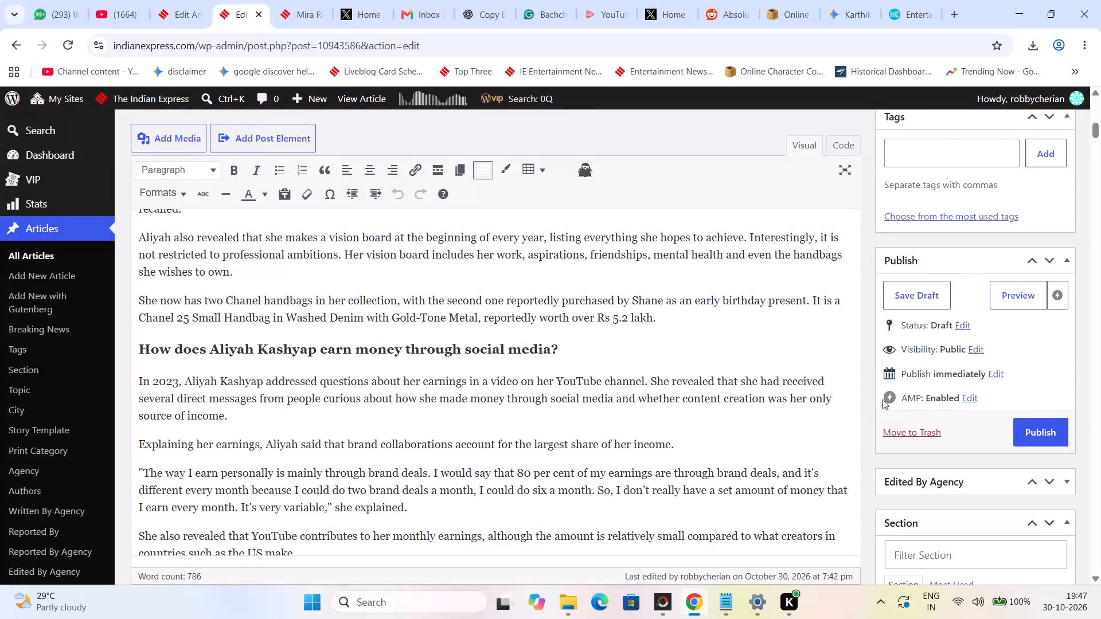
{"action": "left_click", "coordinate": [1014, 428]}
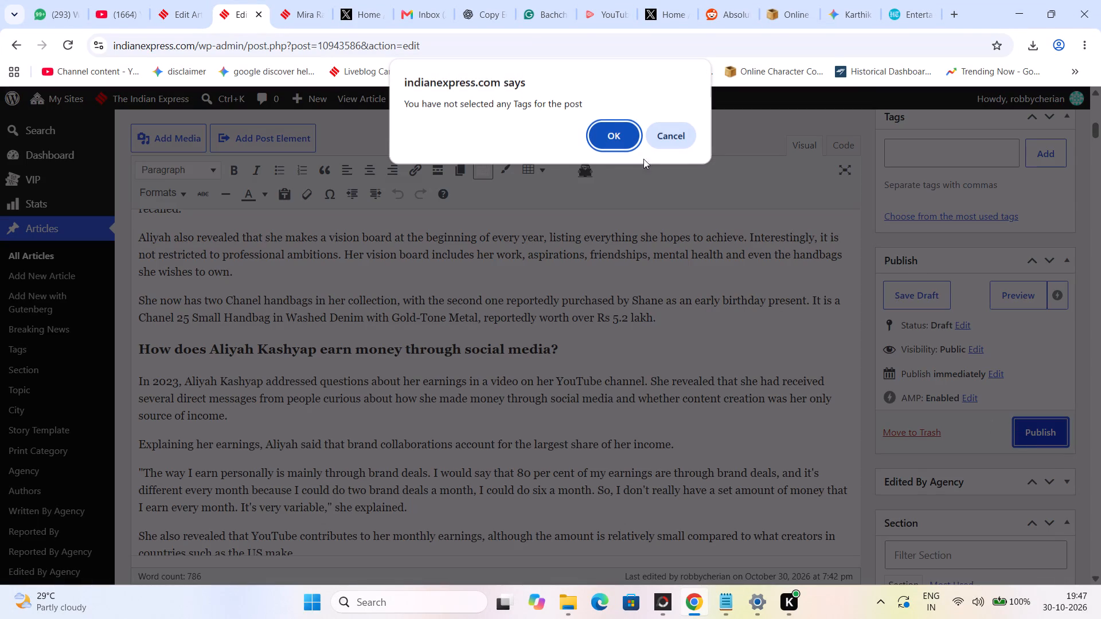
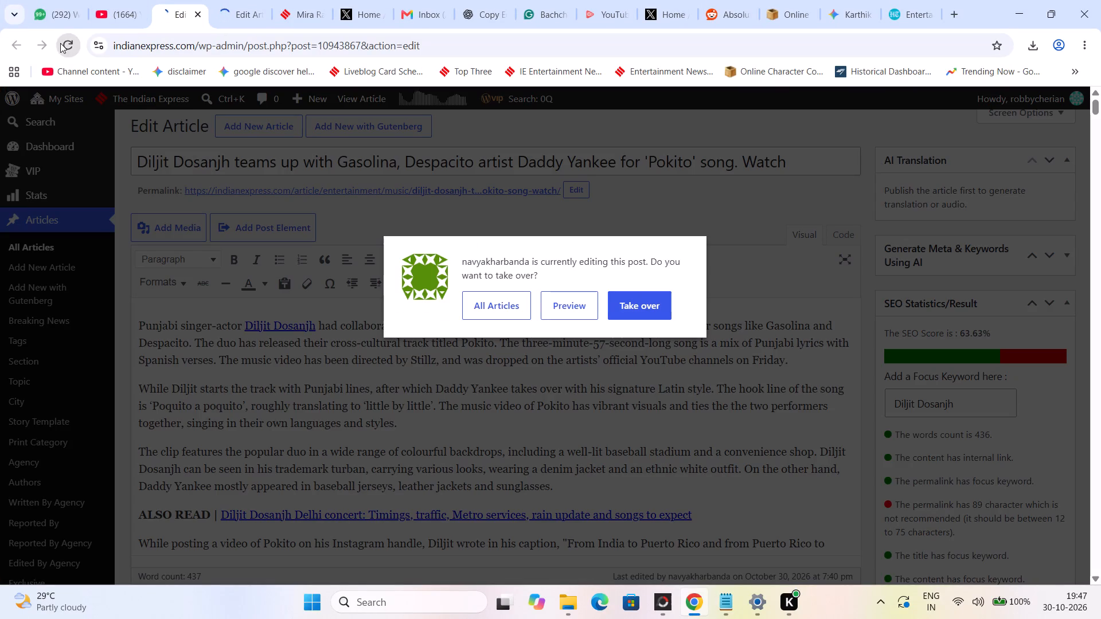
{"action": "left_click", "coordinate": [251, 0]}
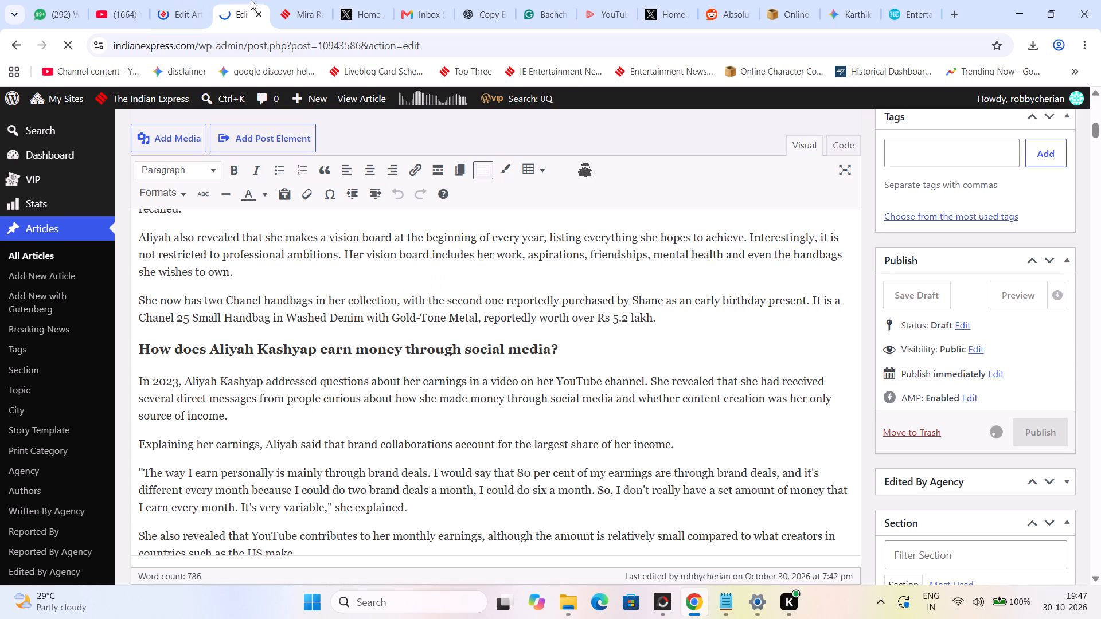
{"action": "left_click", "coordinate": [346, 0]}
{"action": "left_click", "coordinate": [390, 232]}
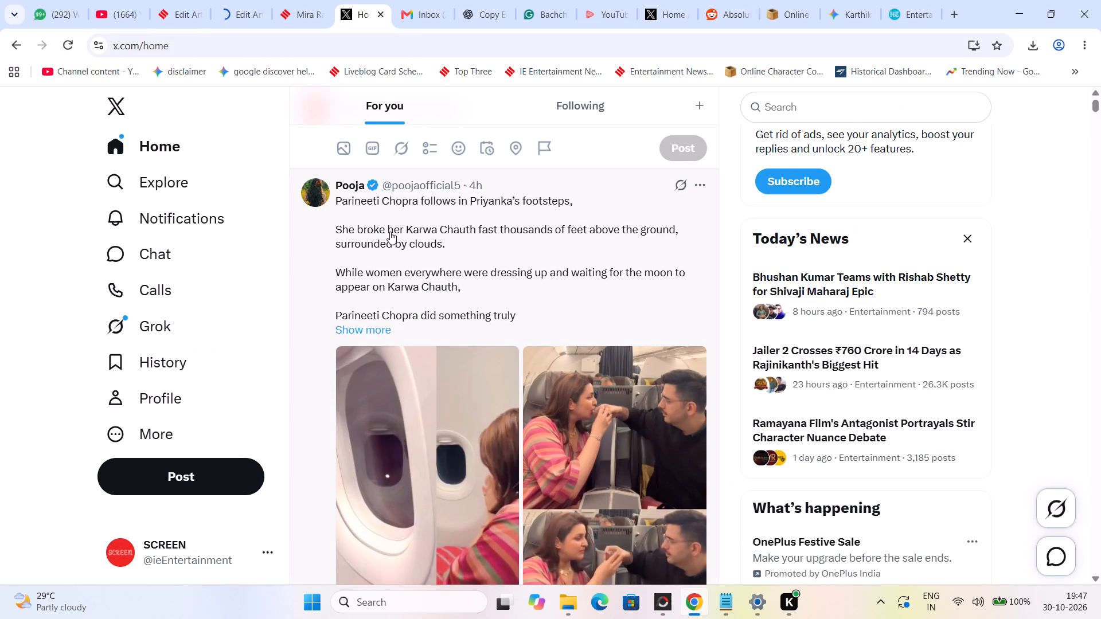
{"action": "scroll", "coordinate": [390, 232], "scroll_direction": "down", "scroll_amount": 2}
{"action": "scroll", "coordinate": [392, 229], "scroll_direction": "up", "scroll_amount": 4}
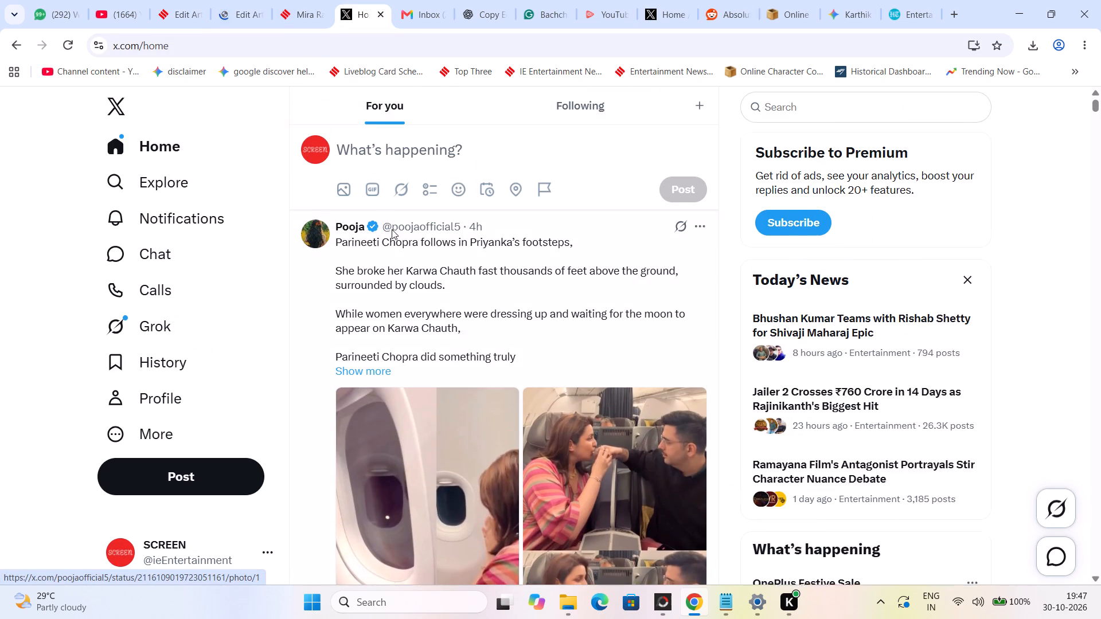
Open the published Aliyah Kashyap article and copy its link into a new post on SCREEN's X home page.
{"action": "left_click", "coordinate": [251, 0]}
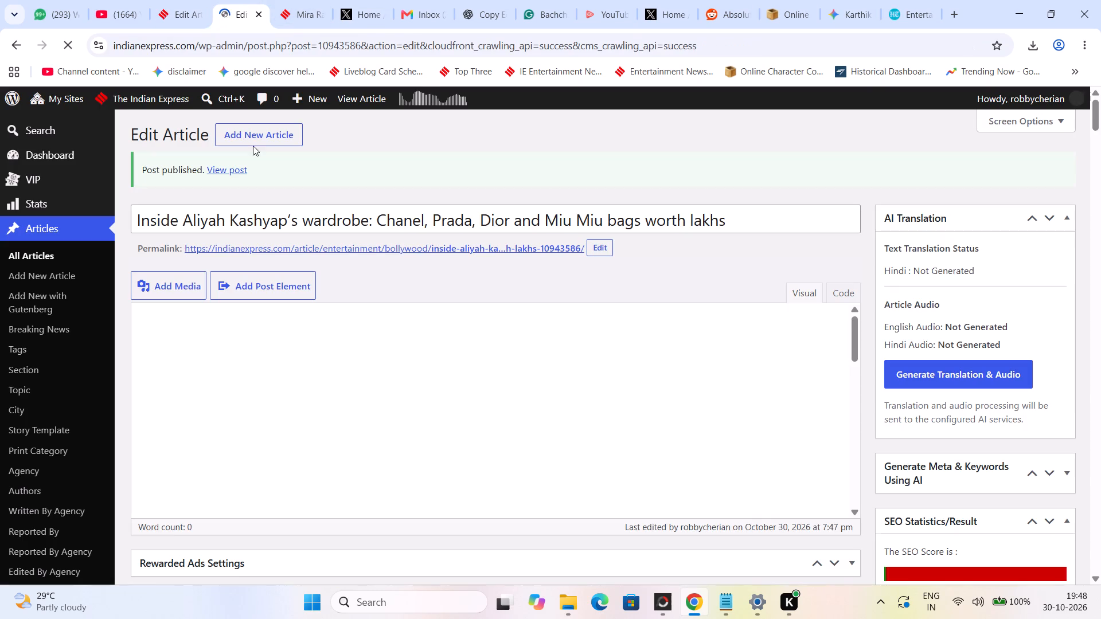
{"action": "left_click", "coordinate": [228, 163]}
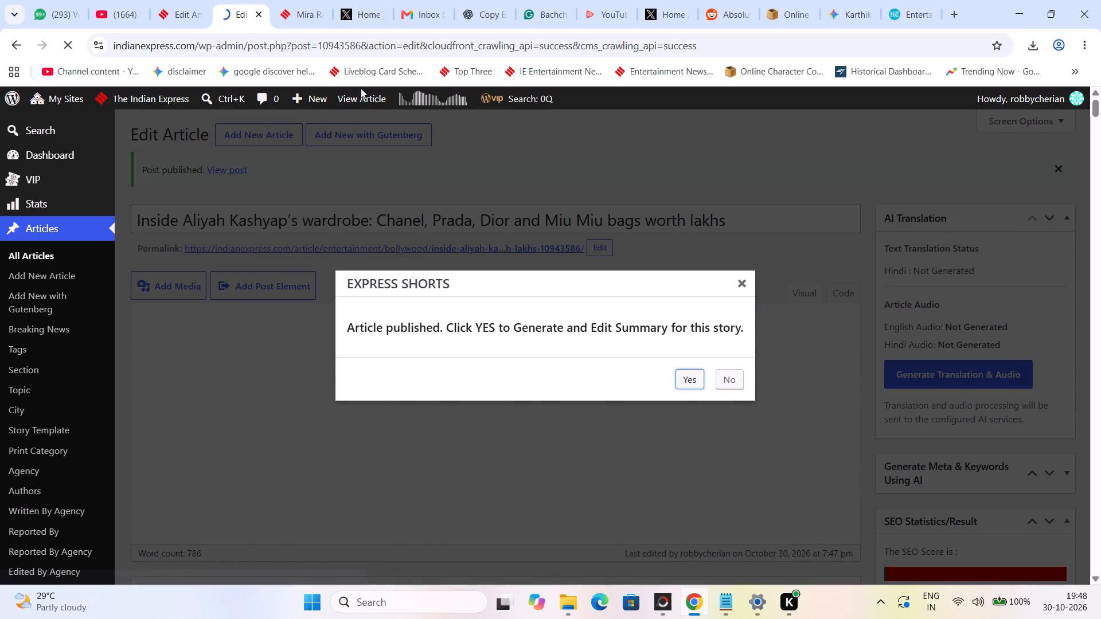
{"action": "left_click", "coordinate": [418, 53]}
{"action": "key", "text": "ctrl+c"}
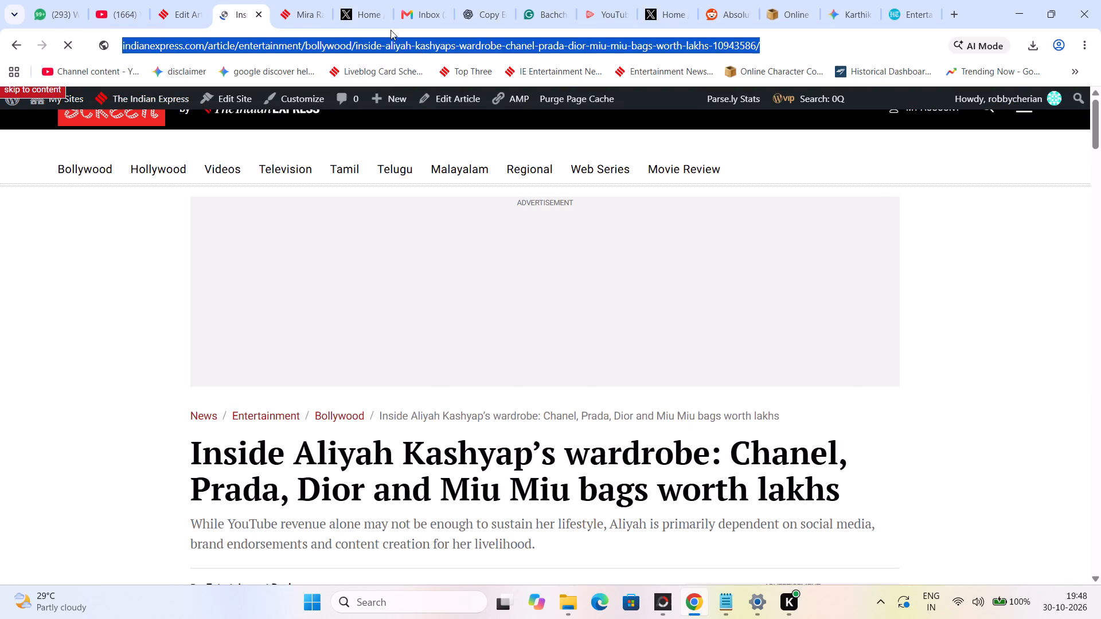
{"action": "left_click", "coordinate": [365, 0]}
{"action": "left_click", "coordinate": [385, 154]}
{"action": "key", "text": "ctrl+v"}
{"action": "left_click", "coordinate": [236, 11]}
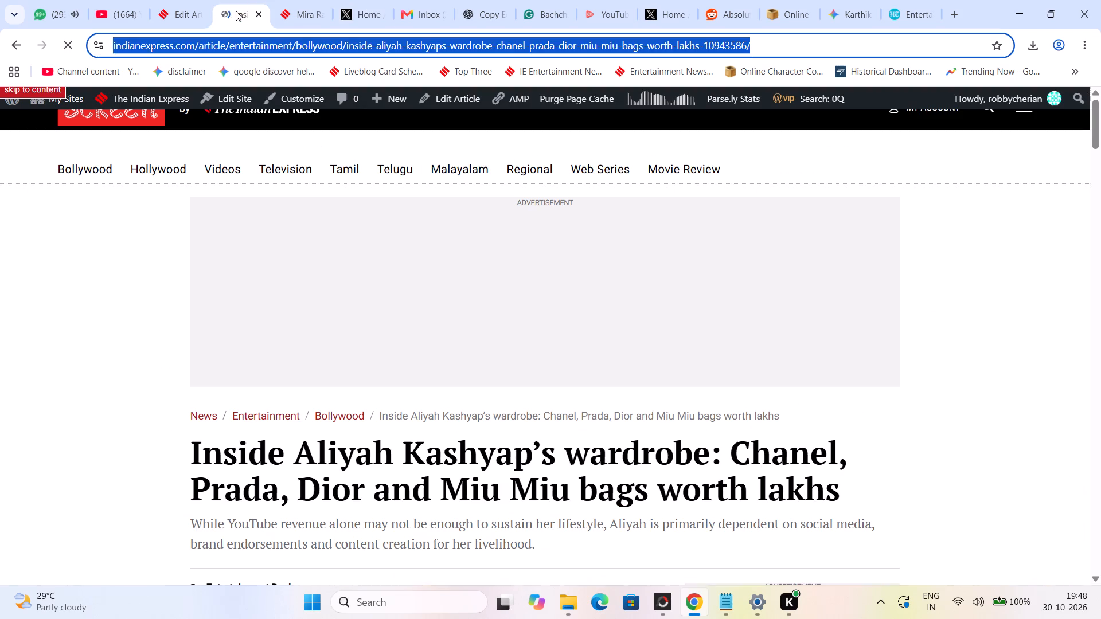
Copy the article headline and paste it on its own line above the link in the SCREEN post on X.
{"action": "triple_click", "coordinate": [267, 455]}
{"action": "key", "text": "ctrl+c"}
{"action": "left_click", "coordinate": [366, 0]}
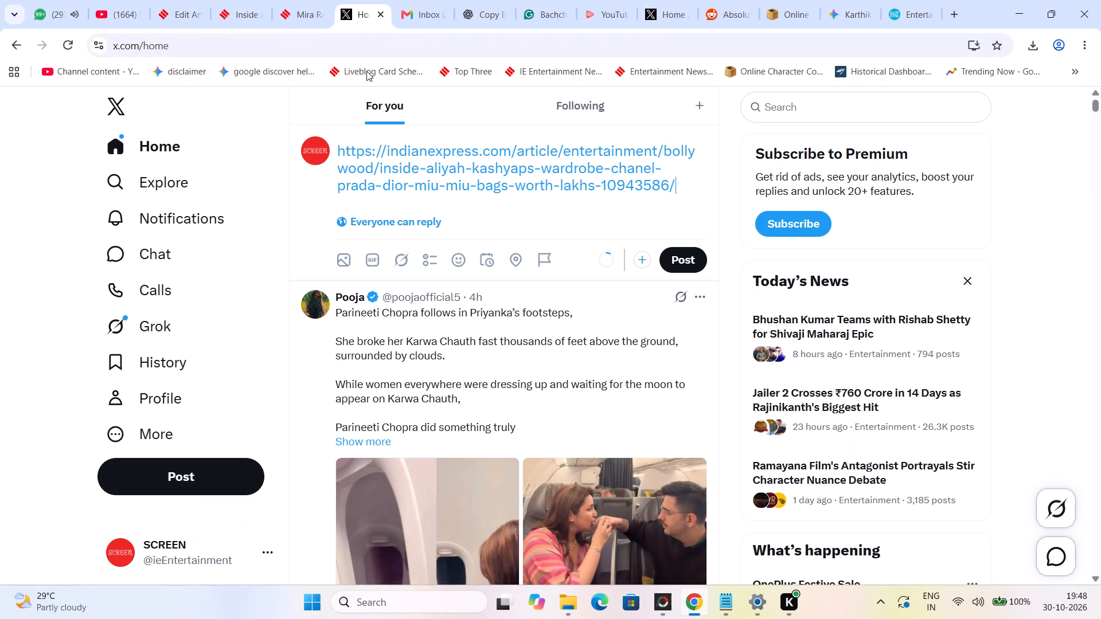
{"action": "left_click", "coordinate": [337, 149]}
{"action": "key", "text": "ctrl+v"}
{"action": "key", "text": "Return"}
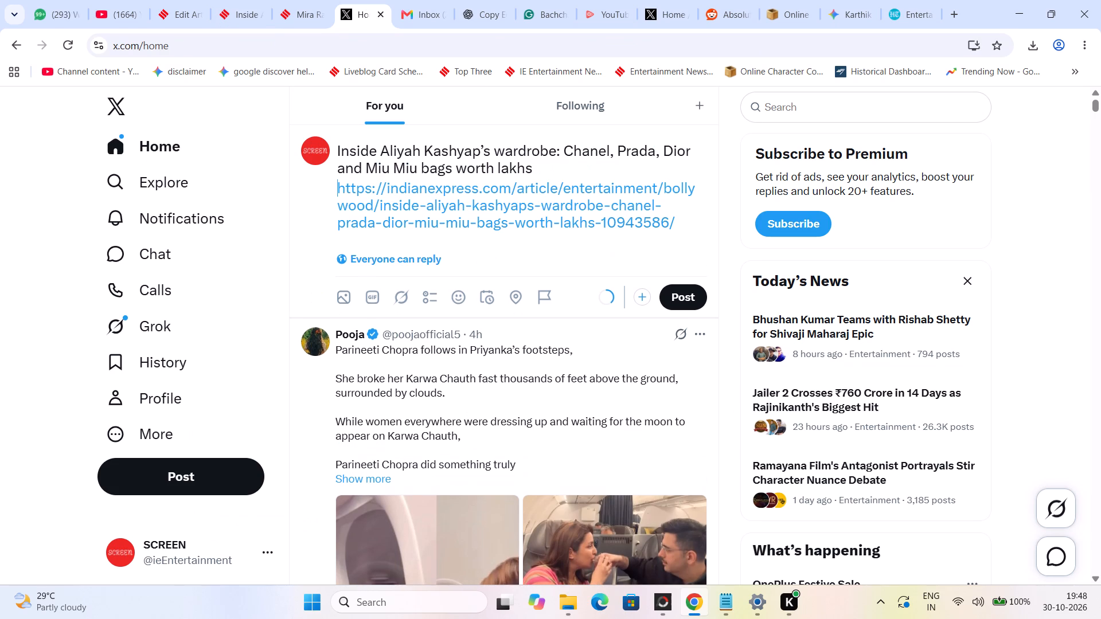
Insert "#AnuragKashyap's daughter" before "Aliyah Kashyap's" in the post's headline.
{"action": "key", "text": "Up"}
{"action": "key", "text": "Up"}
{"action": "key", "text": "Right"}
{"action": "key", "text": "Right"}
{"action": "key", "text": "Right"}
{"action": "key", "text": "Right"}
{"action": "key", "text": "Right"}
{"action": "key", "text": "Right"}
{"action": "key", "text": "Right"}
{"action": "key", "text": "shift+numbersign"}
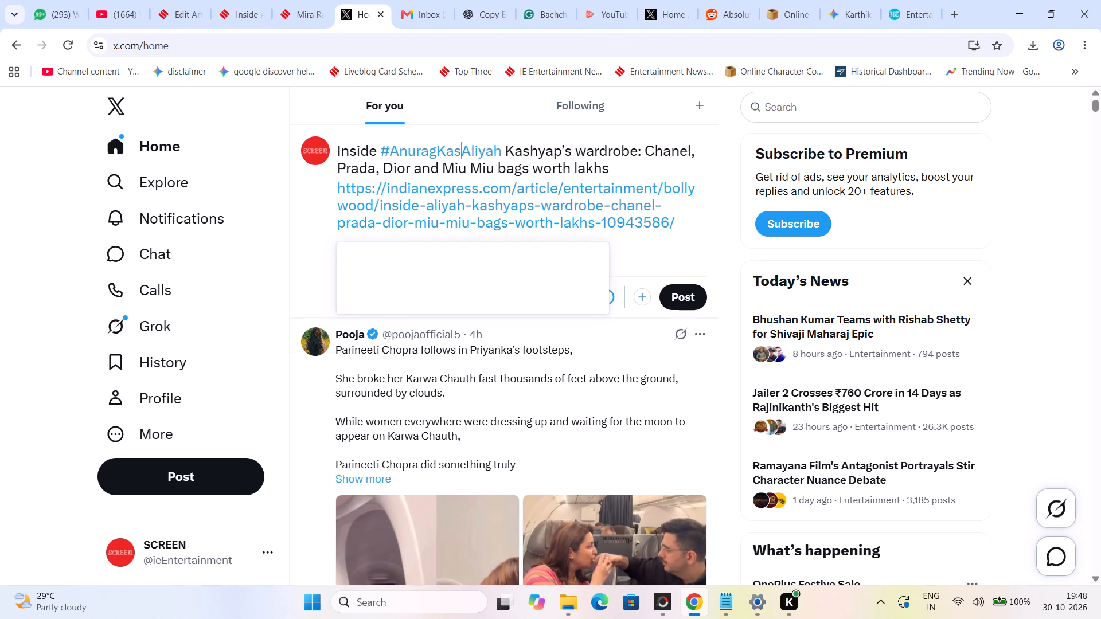
{"action": "key", "text": "BackSpace"}
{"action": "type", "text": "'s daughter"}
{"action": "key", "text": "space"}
Turn the brand name Chanel in the post text into the hashtag #Chanel.
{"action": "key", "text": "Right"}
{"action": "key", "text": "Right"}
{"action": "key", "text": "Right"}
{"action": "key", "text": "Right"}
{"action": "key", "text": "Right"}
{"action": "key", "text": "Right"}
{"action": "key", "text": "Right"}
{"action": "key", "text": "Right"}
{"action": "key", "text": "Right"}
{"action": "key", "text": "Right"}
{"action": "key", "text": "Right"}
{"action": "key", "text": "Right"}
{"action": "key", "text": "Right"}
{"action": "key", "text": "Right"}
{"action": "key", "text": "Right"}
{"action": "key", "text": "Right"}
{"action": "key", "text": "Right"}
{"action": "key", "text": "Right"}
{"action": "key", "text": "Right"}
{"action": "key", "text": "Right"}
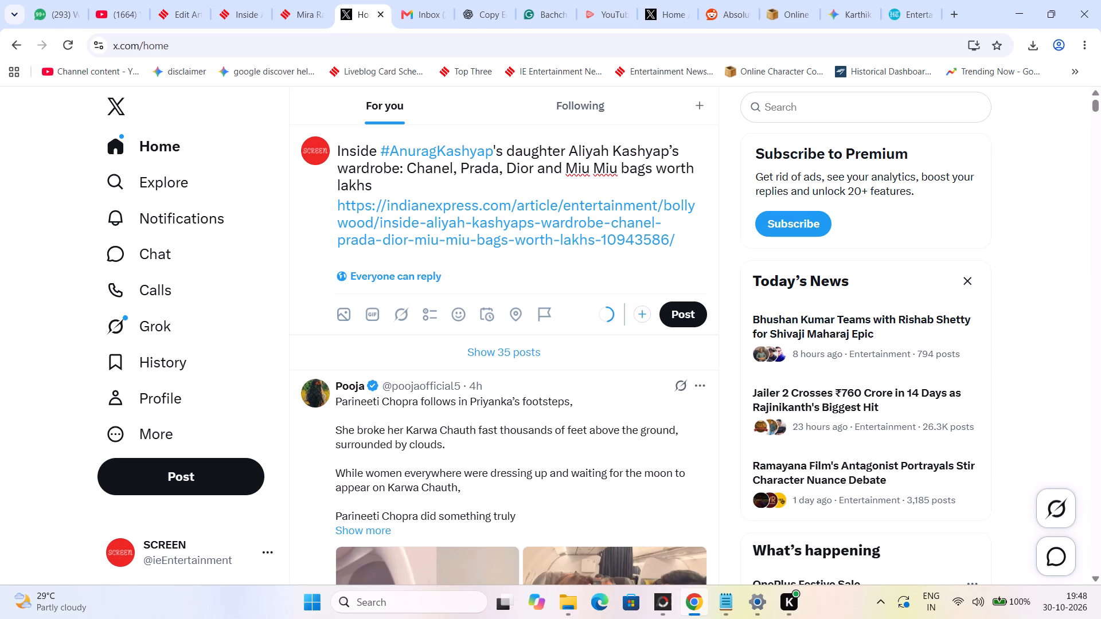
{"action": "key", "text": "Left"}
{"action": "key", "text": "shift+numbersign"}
Turn the brand names Prada and Dior in the post text into the hashtags #Prada and #Dior.
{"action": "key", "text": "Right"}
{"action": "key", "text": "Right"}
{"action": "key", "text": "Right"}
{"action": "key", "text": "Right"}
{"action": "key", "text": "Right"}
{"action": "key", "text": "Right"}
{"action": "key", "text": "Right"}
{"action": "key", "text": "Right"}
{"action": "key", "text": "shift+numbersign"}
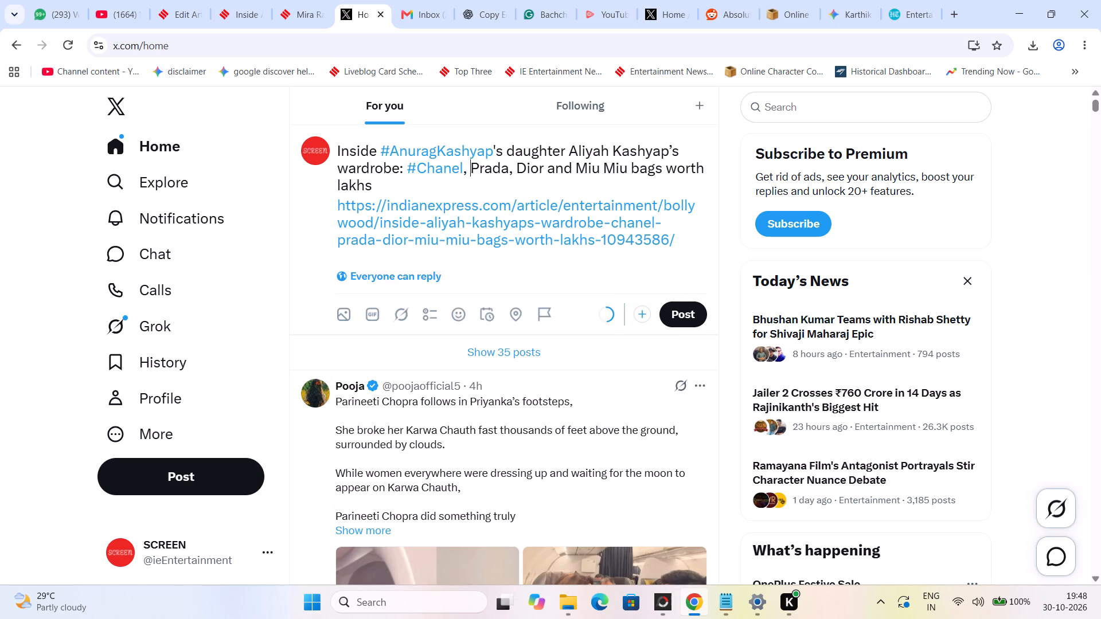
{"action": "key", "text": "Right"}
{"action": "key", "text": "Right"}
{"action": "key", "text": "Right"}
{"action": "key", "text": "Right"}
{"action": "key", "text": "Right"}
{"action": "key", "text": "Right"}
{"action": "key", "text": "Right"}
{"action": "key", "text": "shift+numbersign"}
Join "Miu Miu" into one word and make it the hashtag #MiuMiu, without using a suggested hashtag.
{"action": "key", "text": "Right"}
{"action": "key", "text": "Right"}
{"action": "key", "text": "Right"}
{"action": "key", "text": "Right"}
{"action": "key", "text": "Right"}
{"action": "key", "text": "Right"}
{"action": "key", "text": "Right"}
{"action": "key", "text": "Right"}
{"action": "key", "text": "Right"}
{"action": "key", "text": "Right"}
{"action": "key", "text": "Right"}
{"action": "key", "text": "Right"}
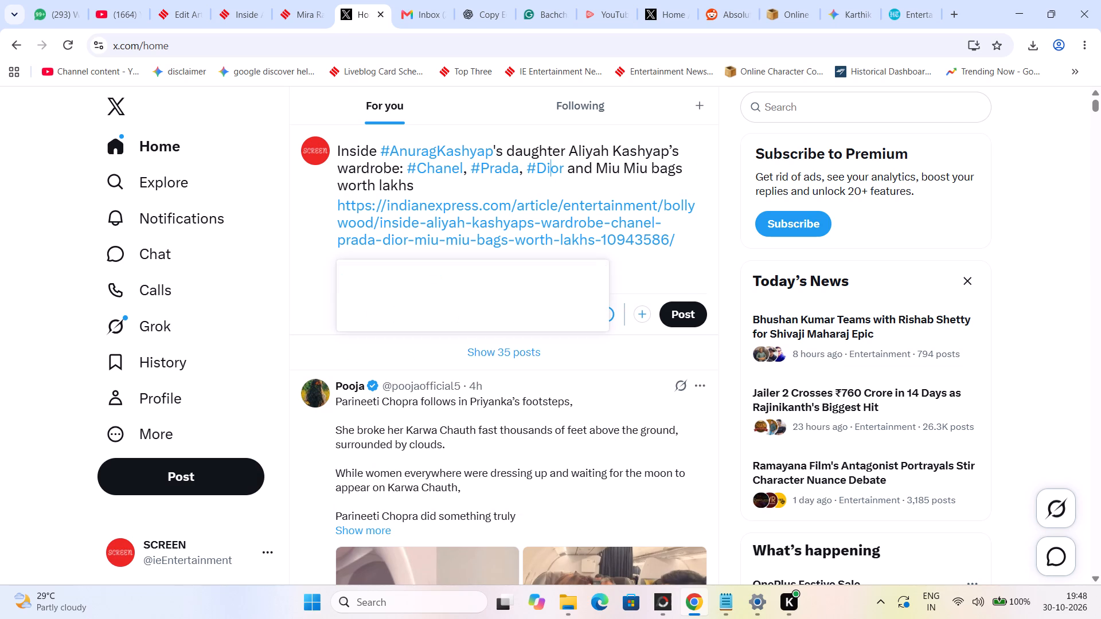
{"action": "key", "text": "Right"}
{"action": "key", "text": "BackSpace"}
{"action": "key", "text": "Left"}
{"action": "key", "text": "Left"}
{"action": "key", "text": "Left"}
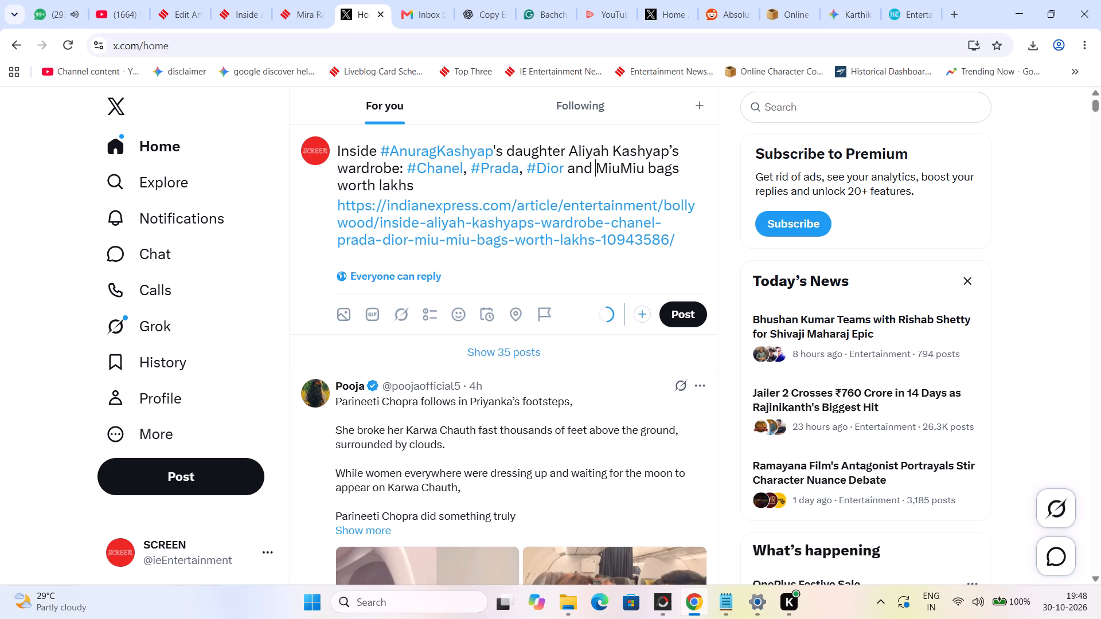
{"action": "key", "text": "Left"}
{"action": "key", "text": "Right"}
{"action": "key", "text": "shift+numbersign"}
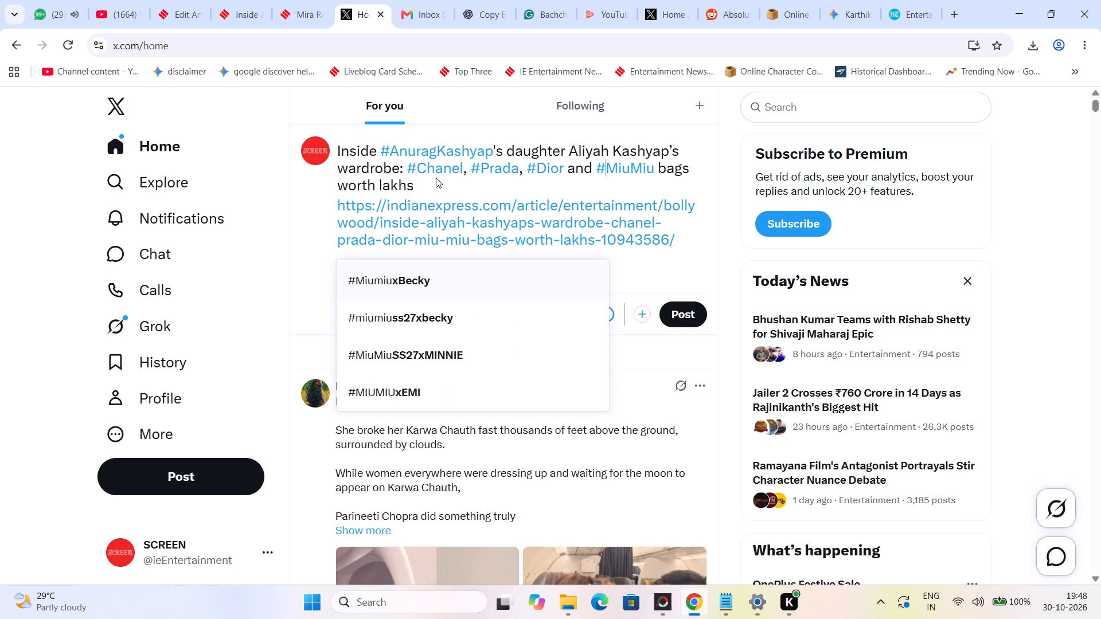
{"action": "left_click", "coordinate": [436, 178]}
Publish the finished Aliyah Kashyap post on the SCREEN account.
{"action": "left_click", "coordinate": [677, 326]}
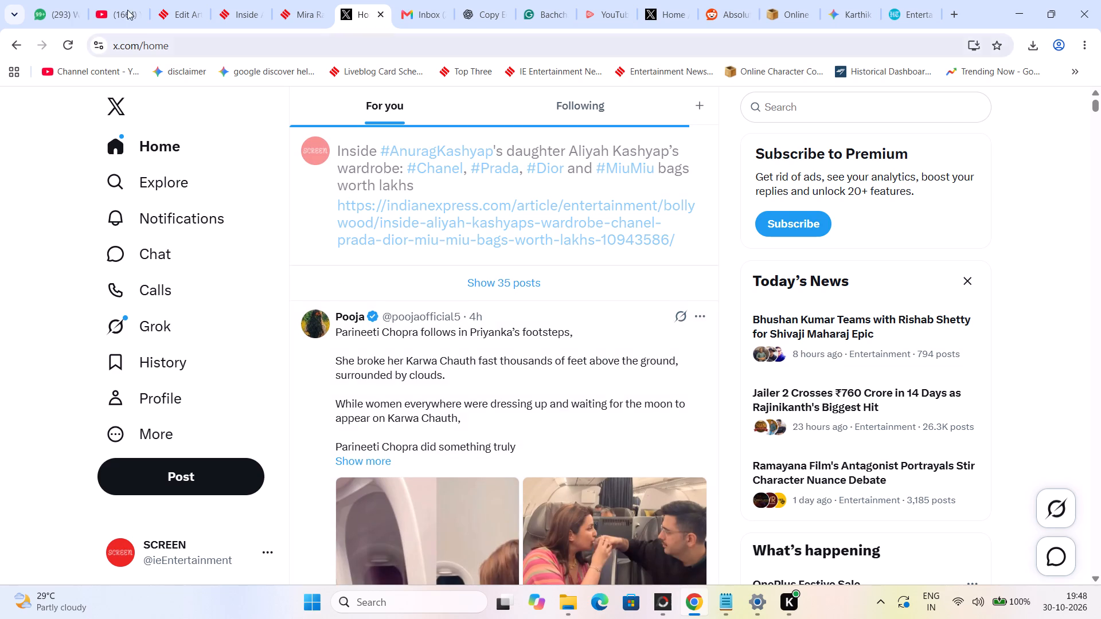